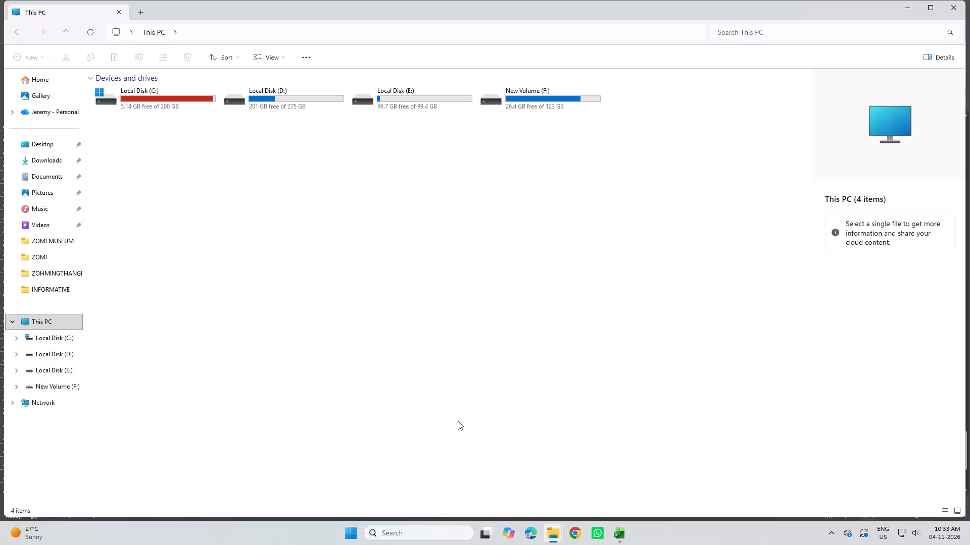
Open the Clear Sump folder inside the Tlawng folder in Documents.
{"action": "double_click", "coordinate": [118, 104]}
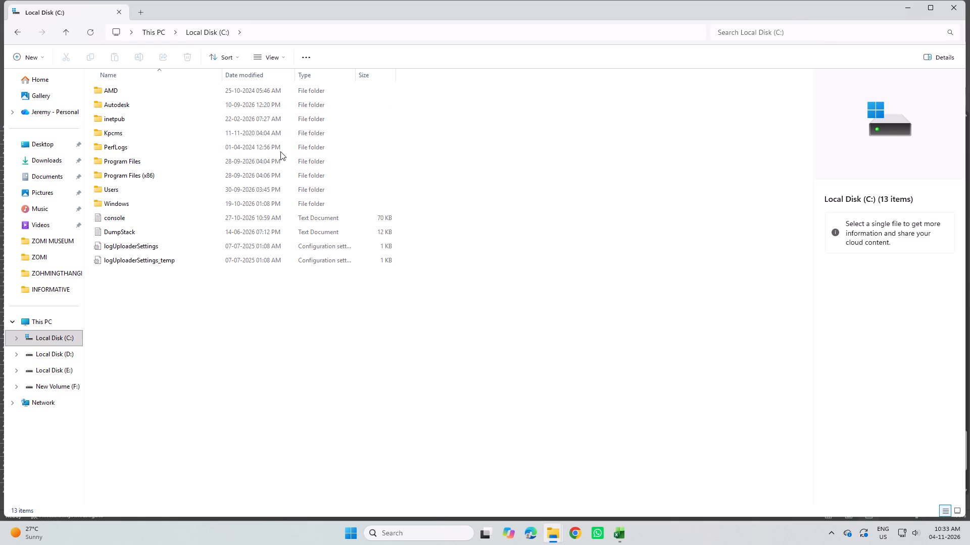
{"action": "left_click", "coordinate": [59, 157]}
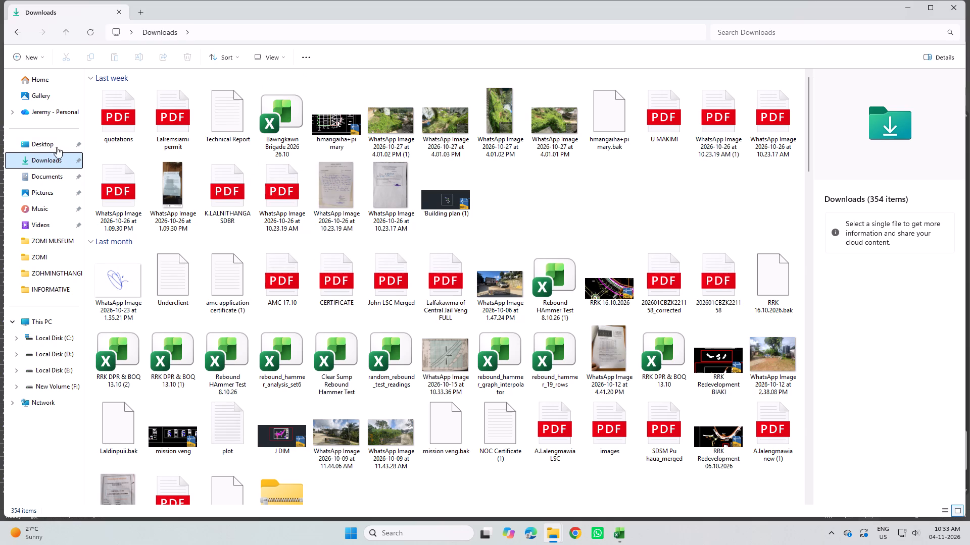
{"action": "left_click", "coordinate": [51, 150]}
{"action": "left_click_drag", "start_coordinate": [50, 64], "coordinate": [51, 73]}
{"action": "left_click", "coordinate": [52, 74]}
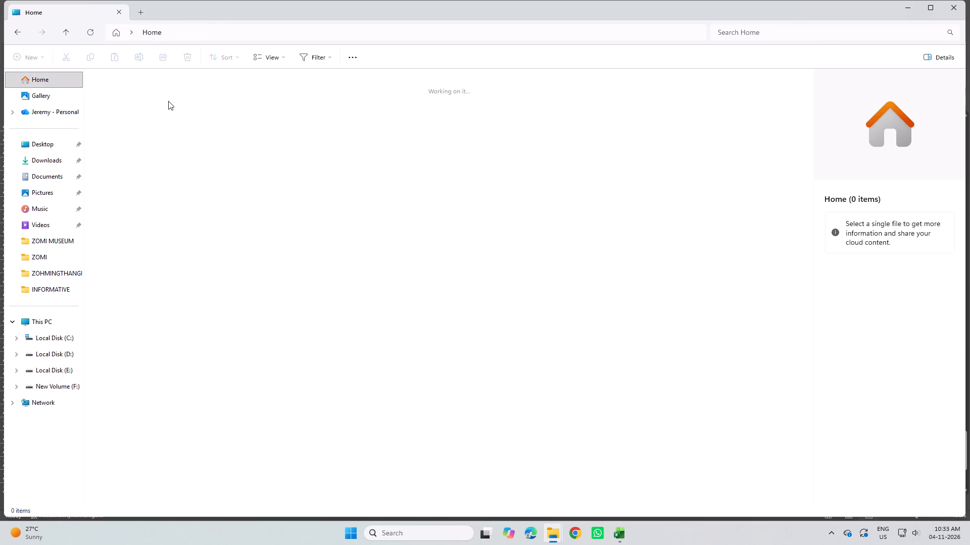
{"action": "left_click", "coordinate": [72, 178]}
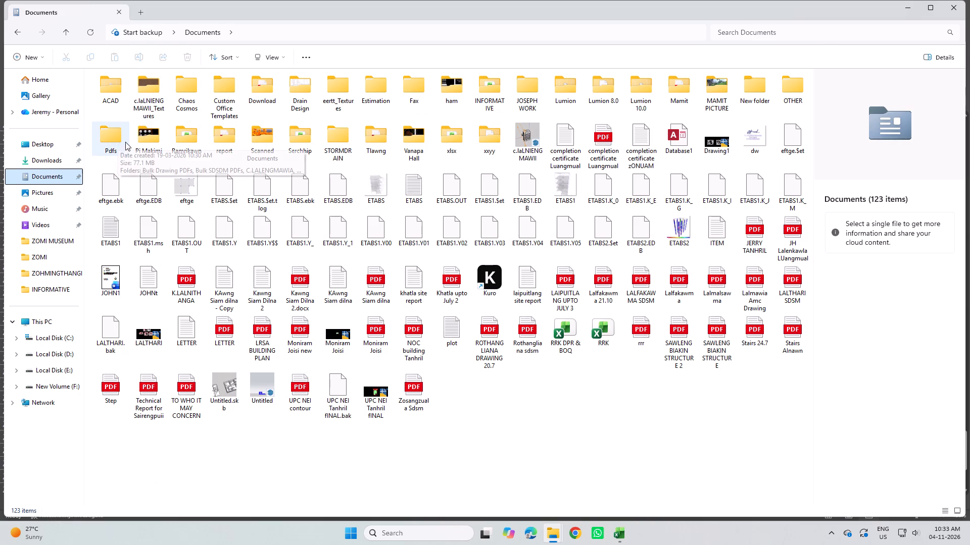
{"action": "double_click", "coordinate": [381, 143]}
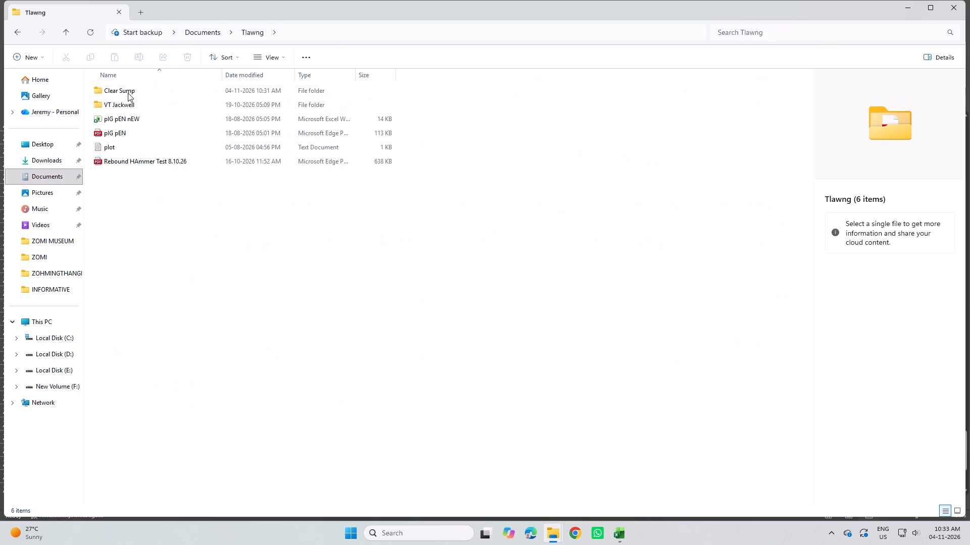
{"action": "double_click", "coordinate": [127, 91]}
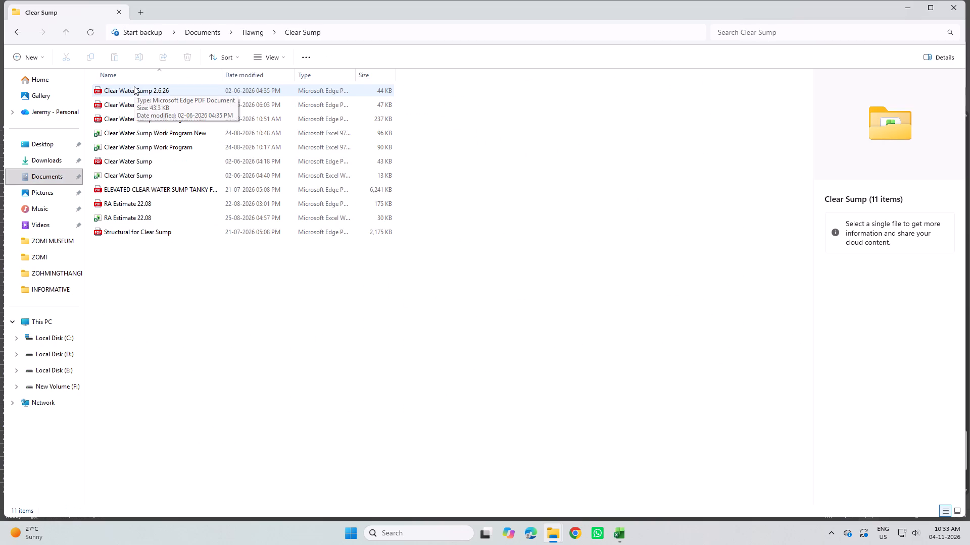
Open the Structural for Clear Sump PDF from the folder and examine its column layout, beam layout and beam detail pages.
{"action": "double_click", "coordinate": [165, 191]}
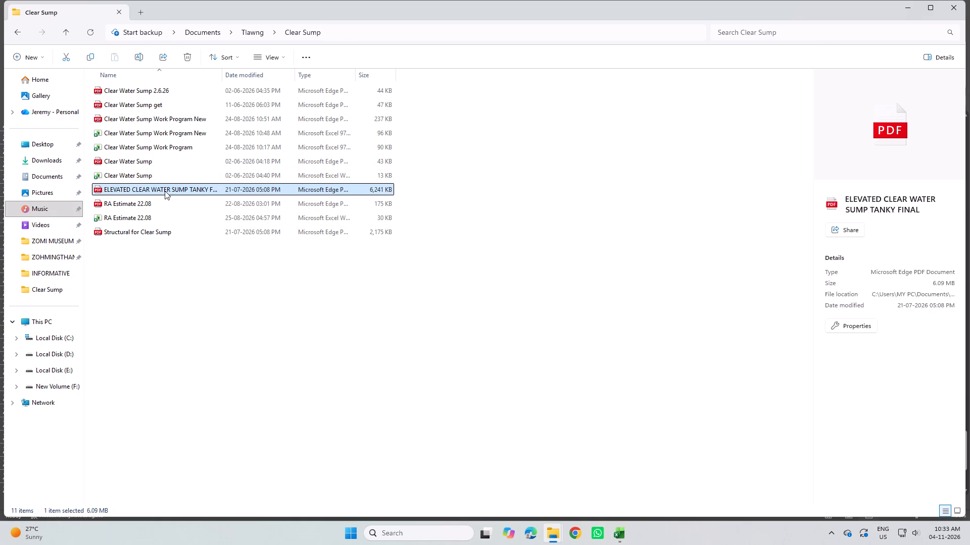
{"action": "left_click", "coordinate": [954, 3]}
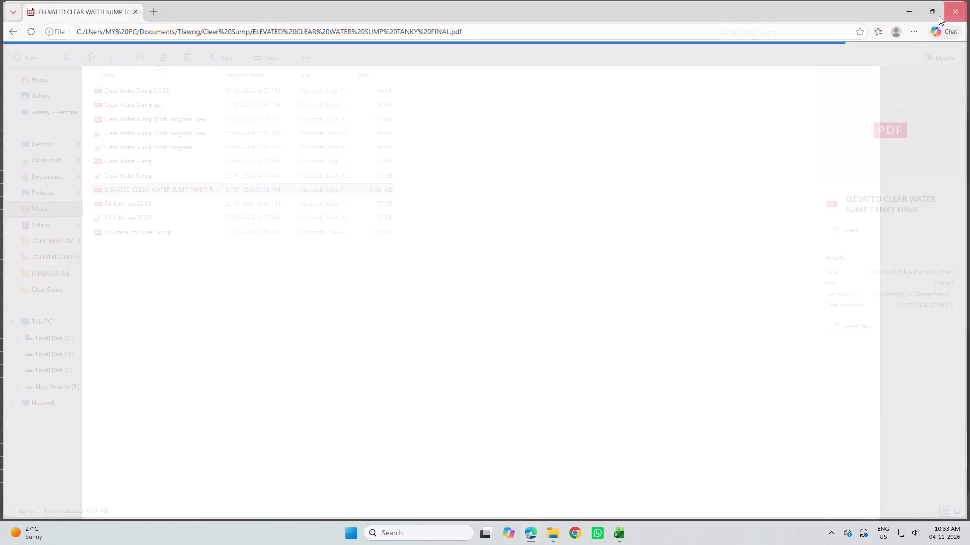
{"action": "triple_click", "coordinate": [137, 238]}
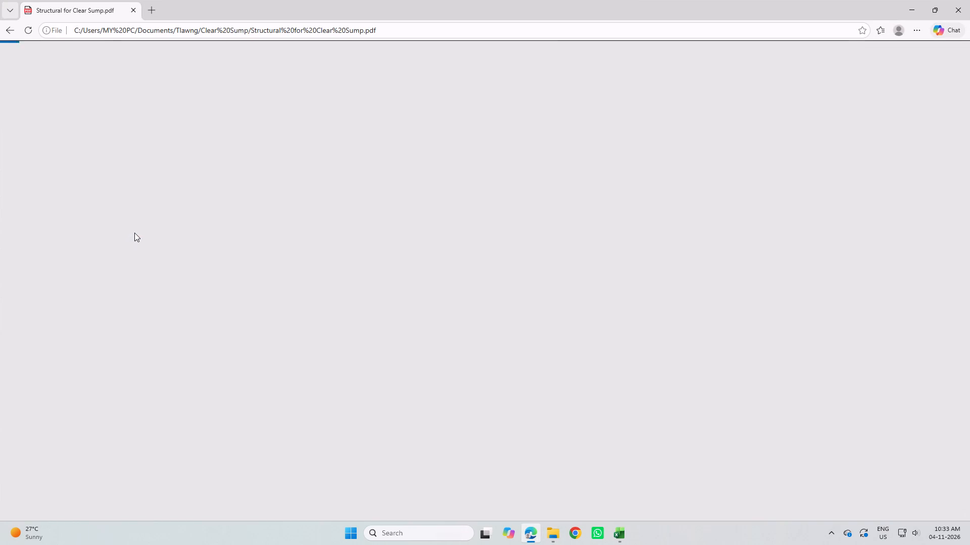
{"action": "scroll", "coordinate": [361, 277], "scroll_direction": "down", "scroll_amount": 20}
{"action": "scroll", "coordinate": [361, 277], "scroll_direction": "down", "scroll_amount": 8}
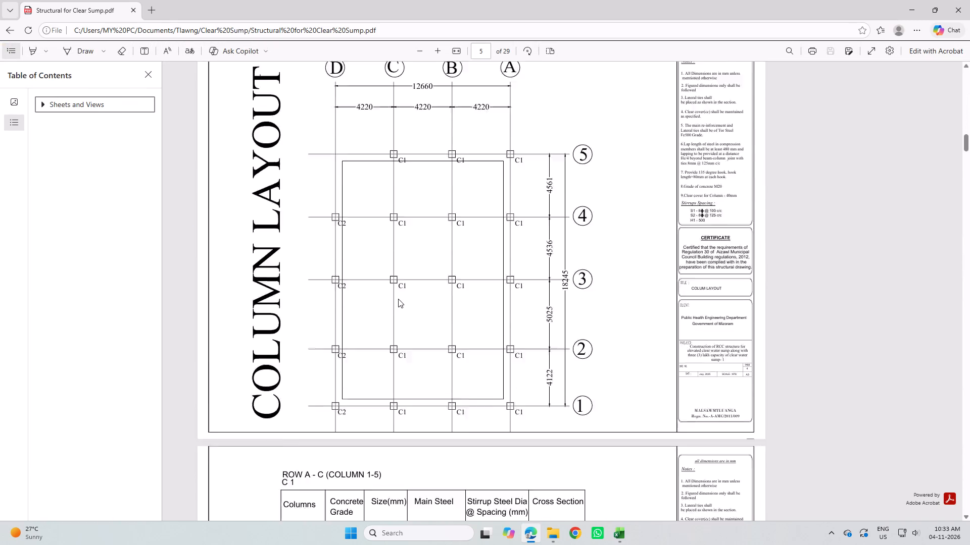
{"action": "scroll", "coordinate": [398, 299], "scroll_direction": "down", "scroll_amount": 20}
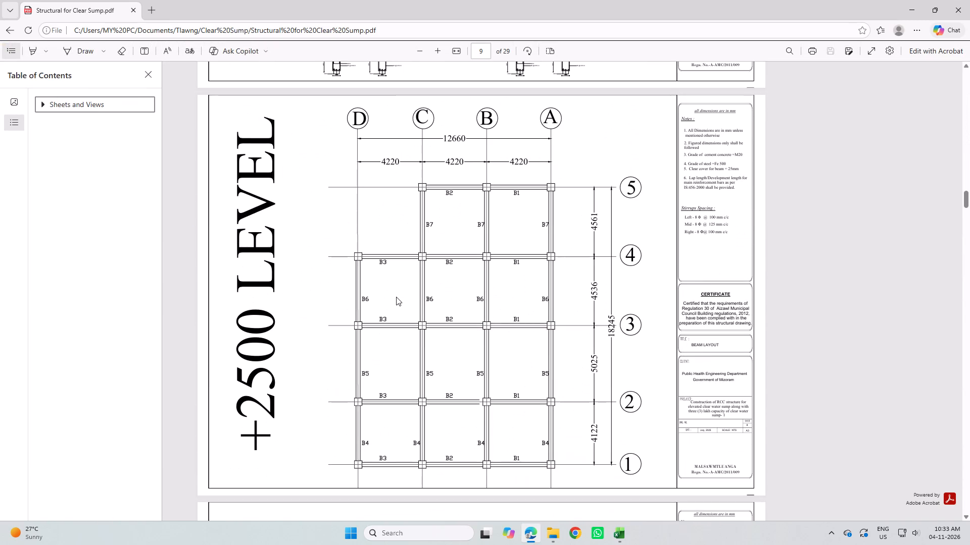
{"action": "scroll", "coordinate": [396, 297], "scroll_direction": "up", "scroll_amount": 3}
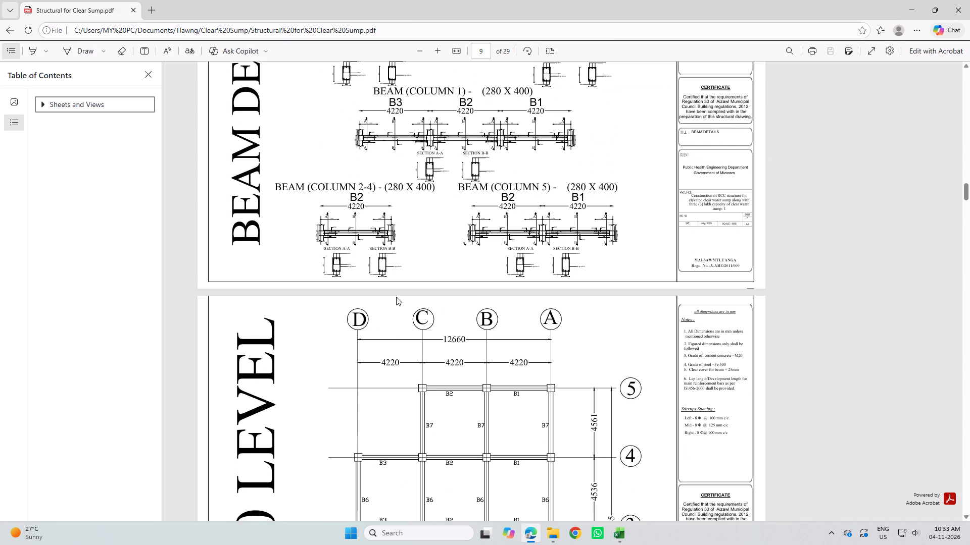
{"action": "scroll", "coordinate": [396, 297], "scroll_direction": "up", "scroll_amount": 2}
{"action": "scroll", "coordinate": [396, 297], "scroll_direction": "down", "scroll_amount": 1}
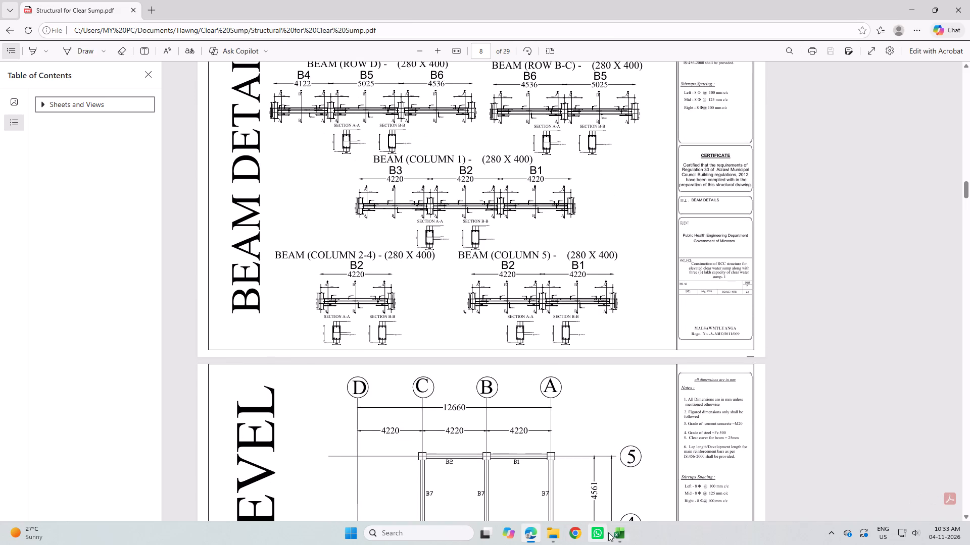
Switch to the RA Estimate 22.08 workbook in Excel and insert a blank row 138 under the slab's -1000 Level heading.
{"action": "left_click", "coordinate": [613, 531]}
{"action": "scroll", "coordinate": [215, 424], "scroll_direction": "up", "scroll_amount": 3}
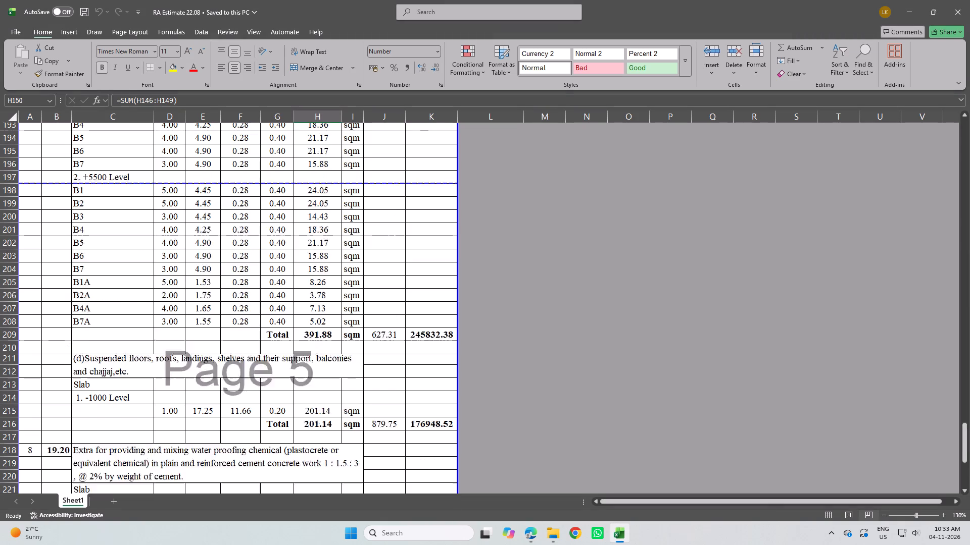
{"action": "scroll", "coordinate": [215, 424], "scroll_direction": "up", "scroll_amount": 20}
{"action": "scroll", "coordinate": [215, 424], "scroll_direction": "up", "scroll_amount": 2}
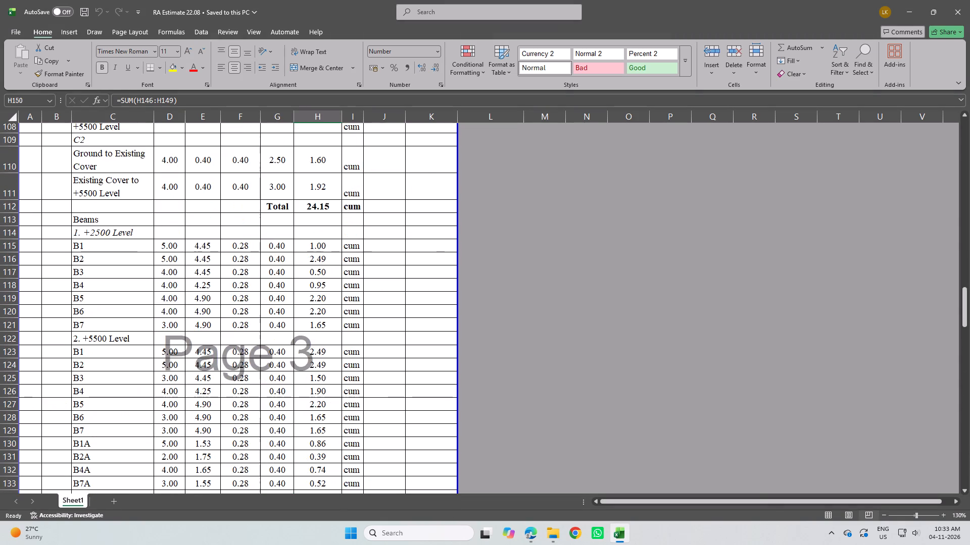
{"action": "scroll", "coordinate": [224, 422], "scroll_direction": "up", "scroll_amount": 3}
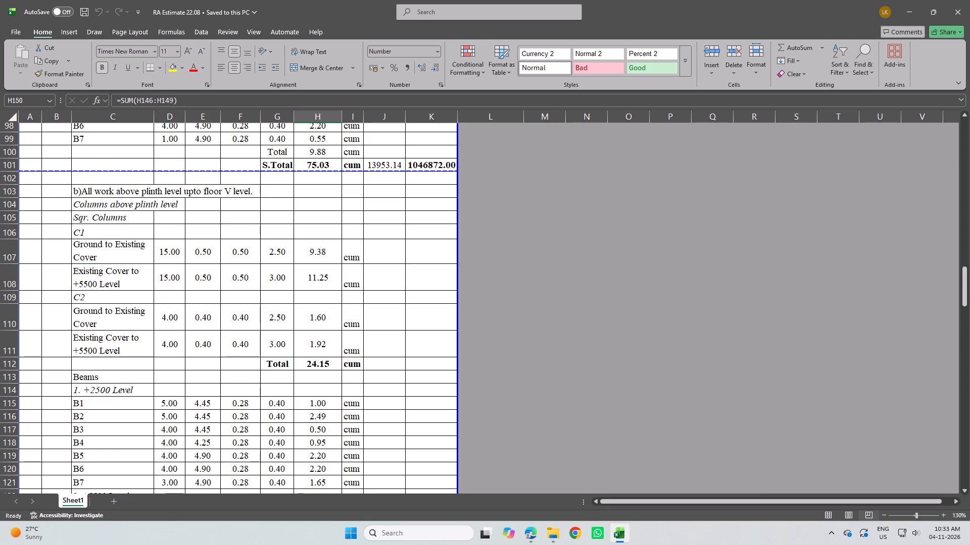
{"action": "scroll", "coordinate": [284, 399], "scroll_direction": "down", "scroll_amount": 4}
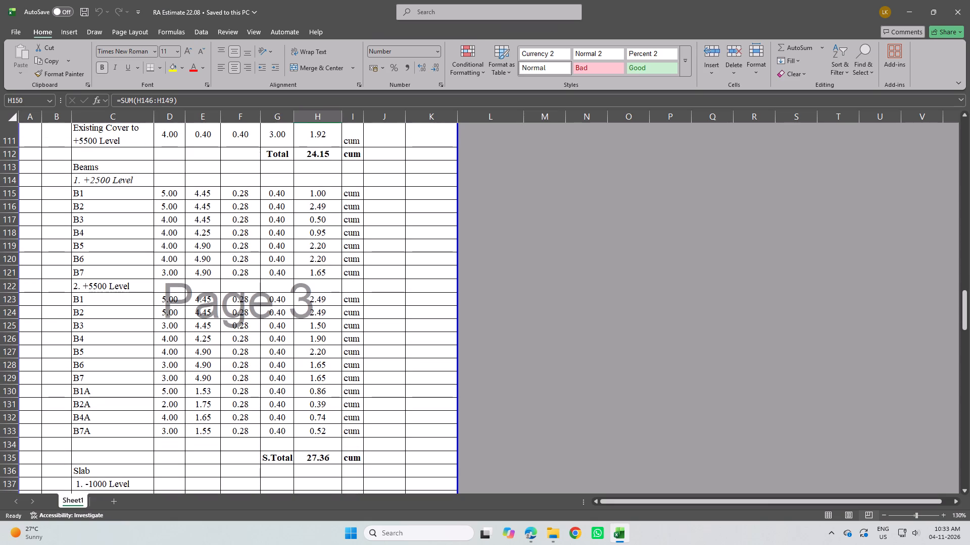
{"action": "scroll", "coordinate": [166, 408], "scroll_direction": "down", "scroll_amount": 2}
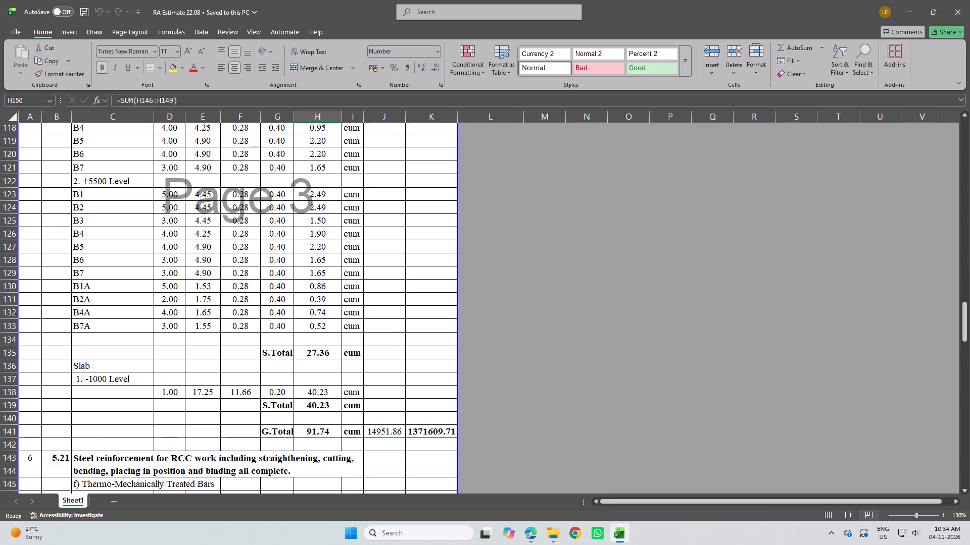
{"action": "left_click", "coordinate": [5, 392]}
{"action": "right_click", "coordinate": [5, 392]}
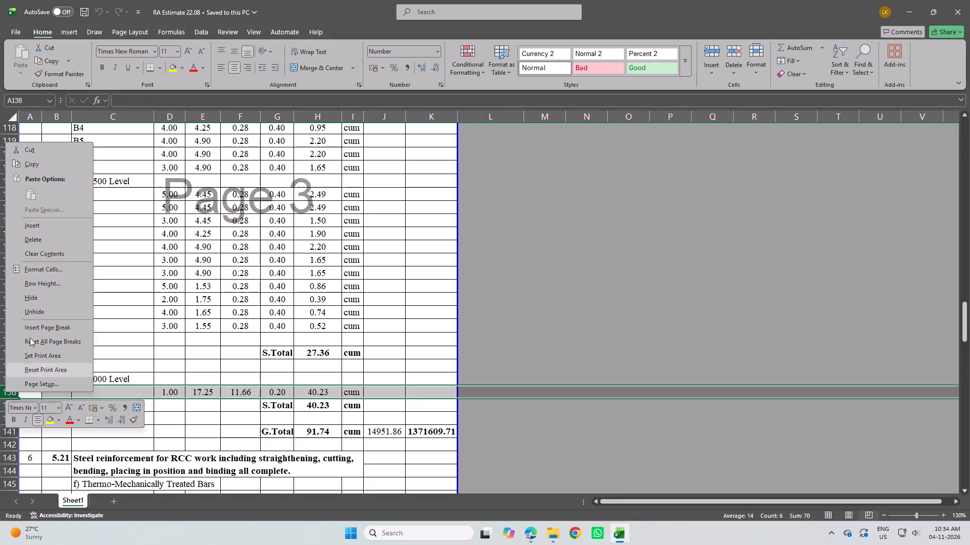
{"action": "left_click", "coordinate": [62, 223]}
{"action": "left_click", "coordinate": [100, 392]}
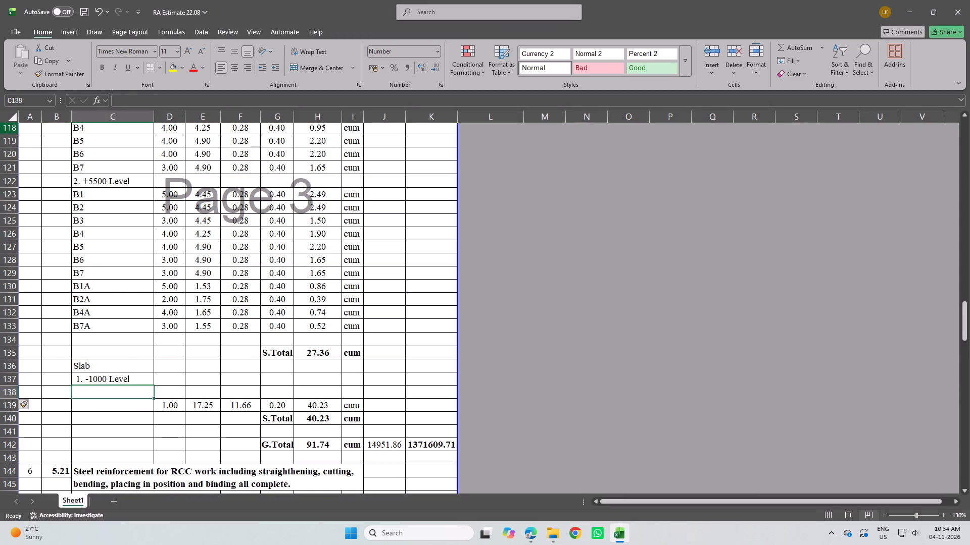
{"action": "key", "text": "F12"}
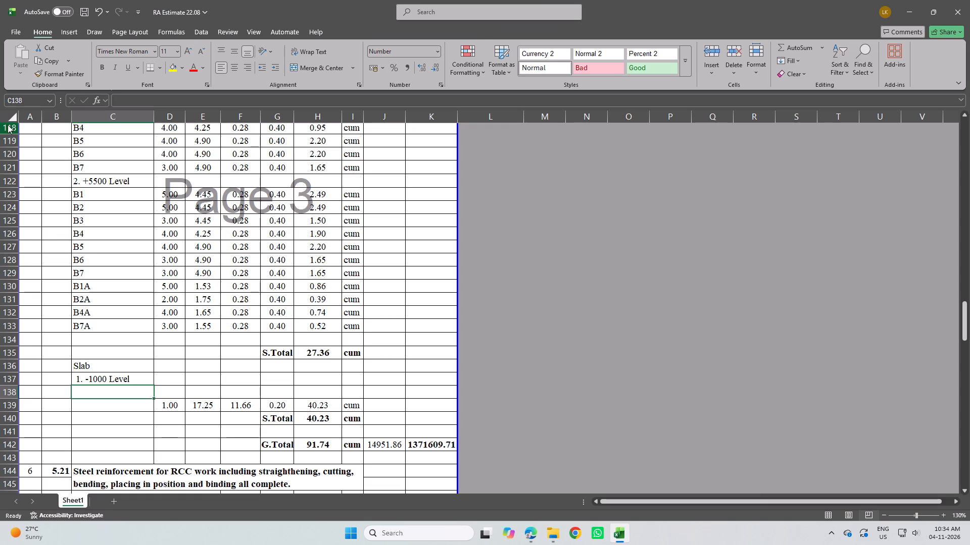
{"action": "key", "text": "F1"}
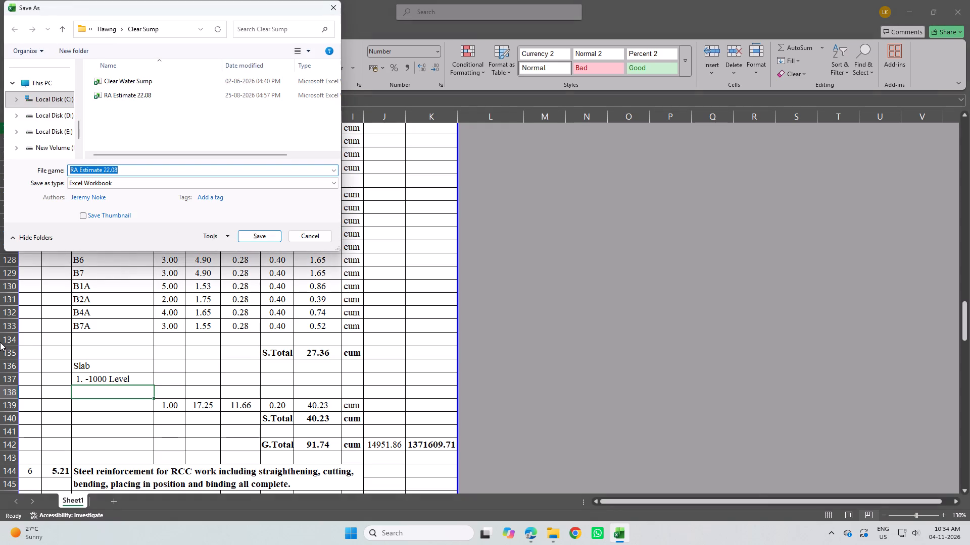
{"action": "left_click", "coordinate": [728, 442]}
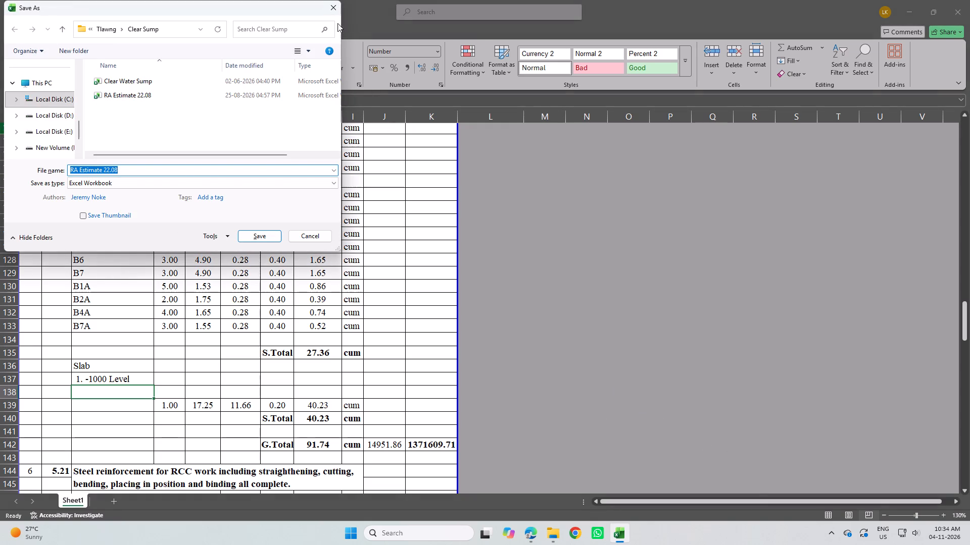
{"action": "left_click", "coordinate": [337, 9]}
Set the estimate sheet to Normal view with the zoom at 96%.
{"action": "scroll", "coordinate": [473, 324], "scroll_direction": "down", "scroll_amount": 18}
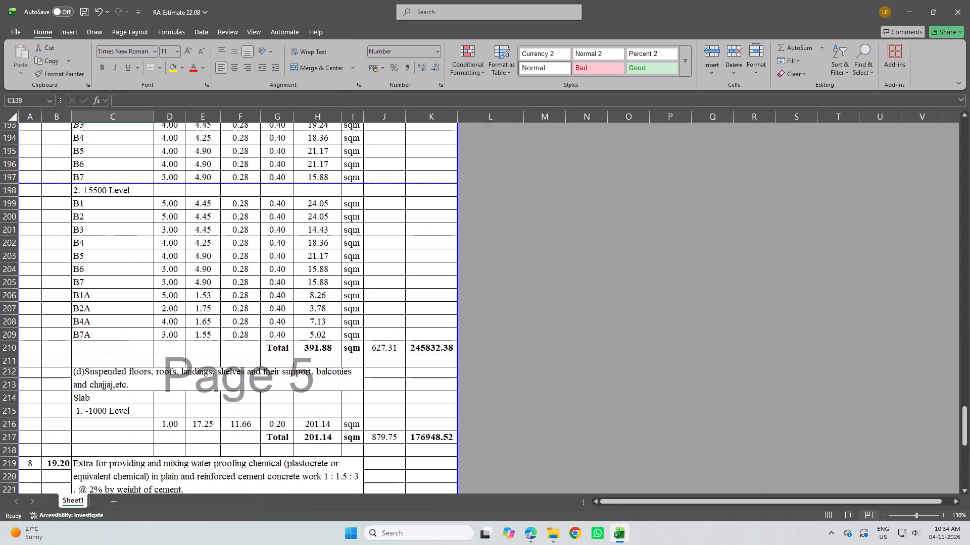
{"action": "scroll", "coordinate": [418, 302], "scroll_direction": "down", "scroll_amount": 9}
{"action": "scroll", "coordinate": [422, 289], "scroll_direction": "up", "scroll_amount": 2}
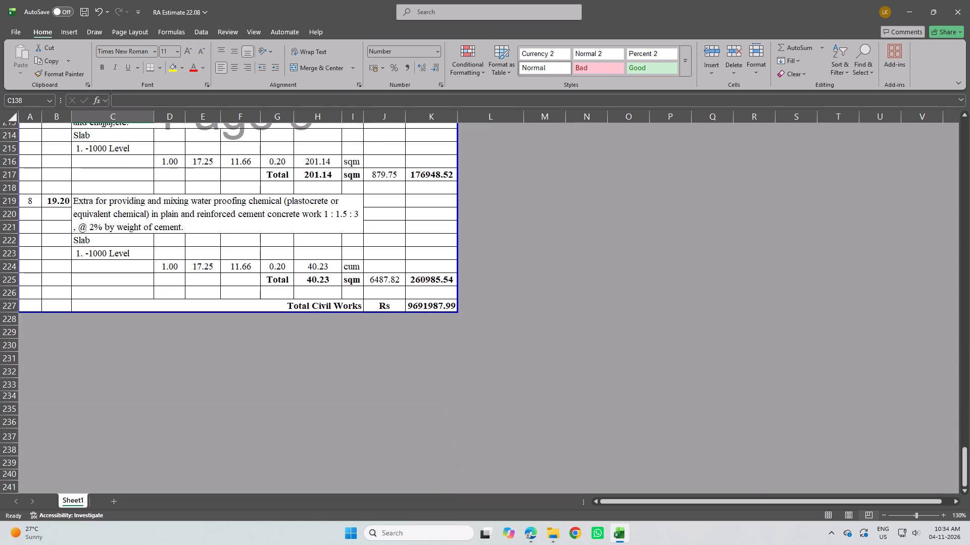
{"action": "left_click", "coordinate": [247, 31]}
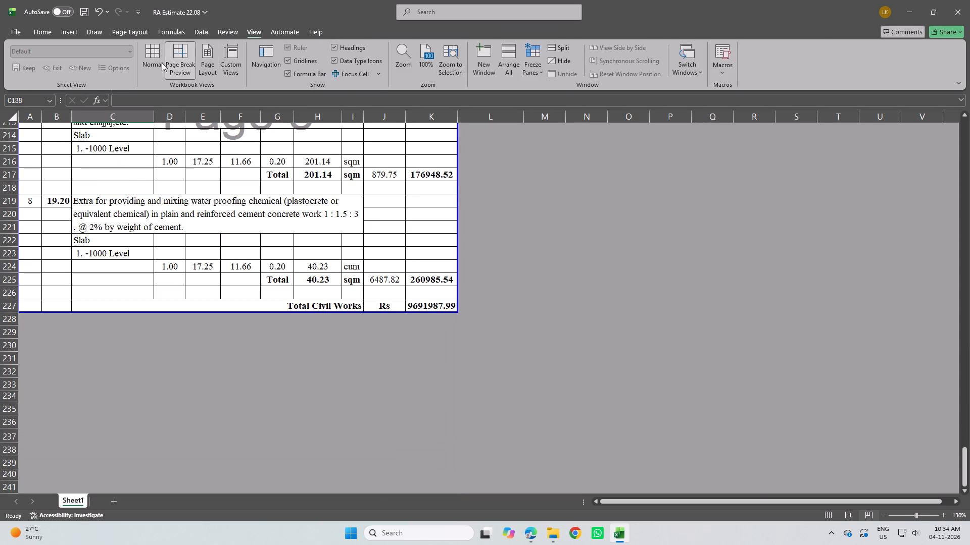
{"action": "left_click", "coordinate": [162, 63]}
{"action": "scroll", "coordinate": [522, 265], "scroll_direction": "down", "scroll_amount": 20}
{"action": "scroll", "coordinate": [522, 265], "scroll_direction": "down", "scroll_amount": 9}
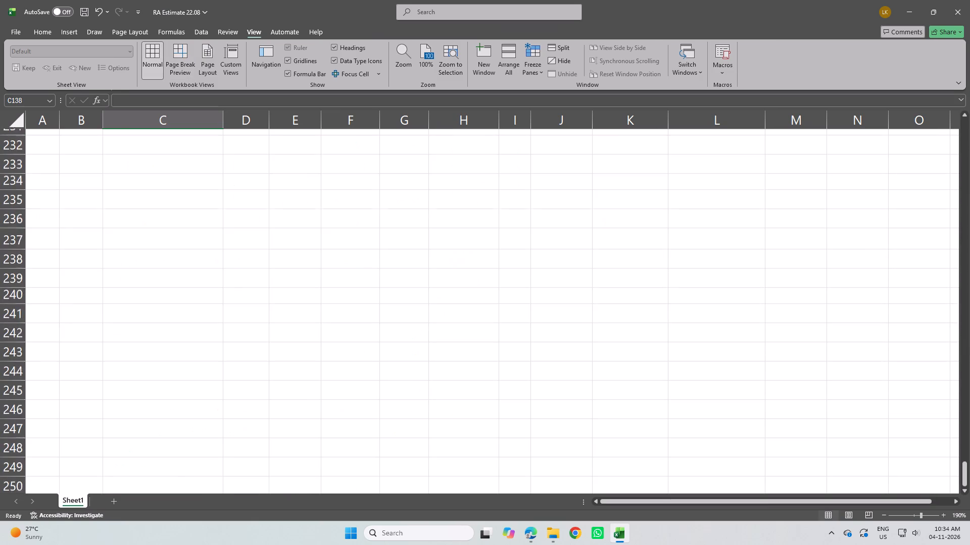
{"action": "left_click", "coordinate": [913, 515]}
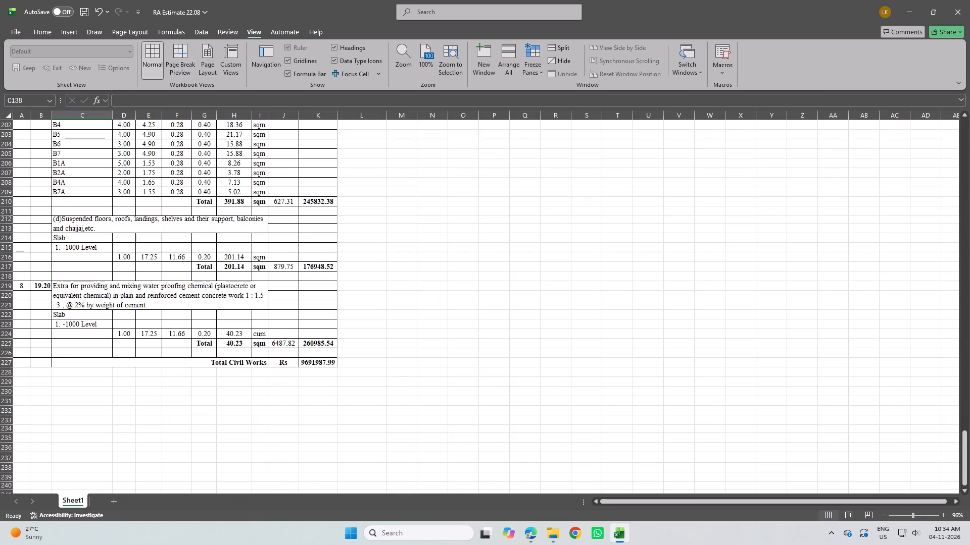
Copy the Total Civil Works amount in K227 and paste it as a plain value into cell K229.
{"action": "left_click", "coordinate": [313, 363]}
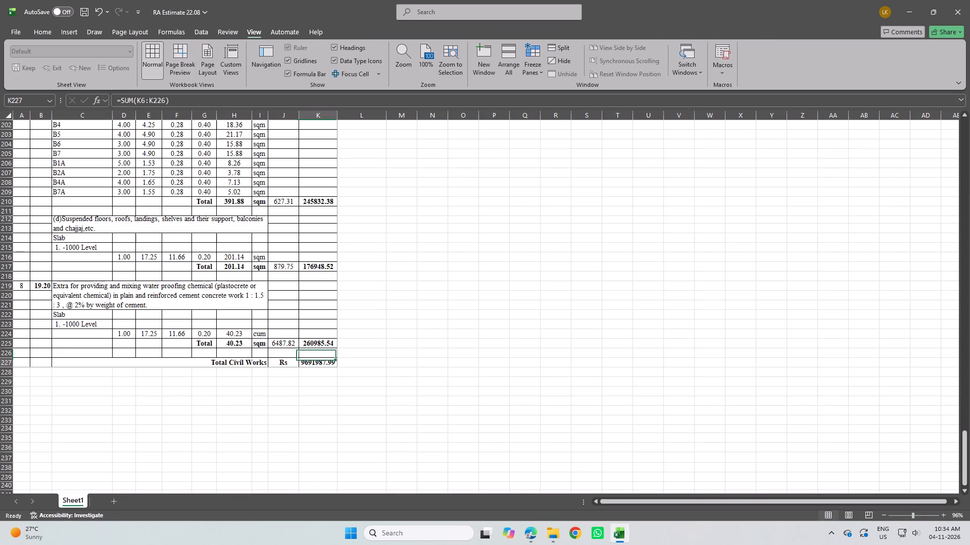
{"action": "double_click", "coordinate": [316, 362]}
{"action": "key", "text": "Escape"}
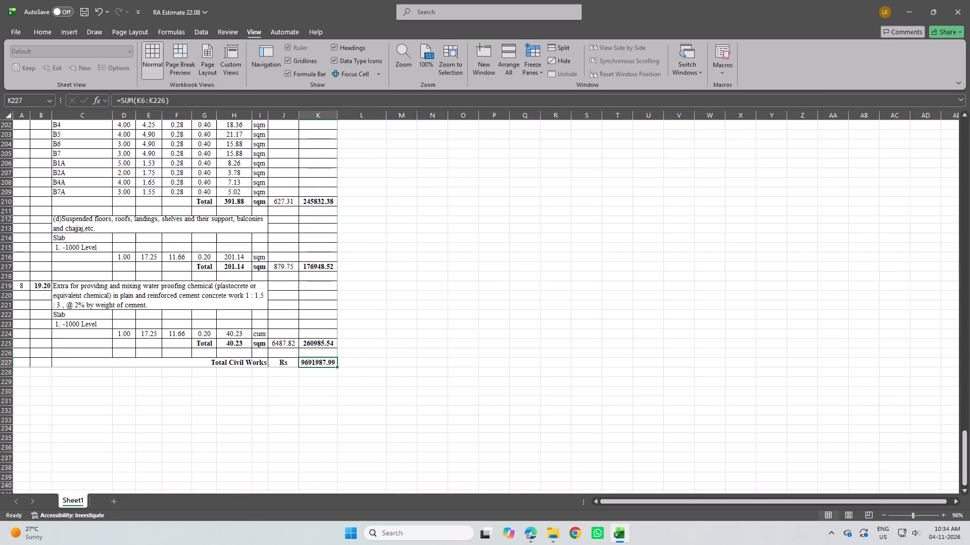
{"action": "key", "text": "ctrl+c"}
{"action": "key", "text": "ctrl+f"}
{"action": "left_click", "coordinate": [346, 130]}
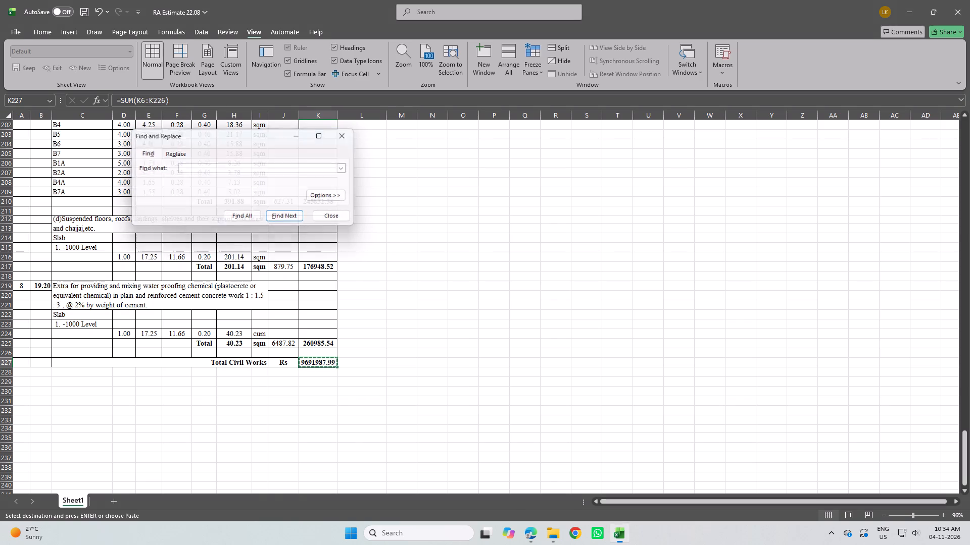
{"action": "key", "text": "ctrl+c"}
{"action": "left_click", "coordinate": [327, 381]}
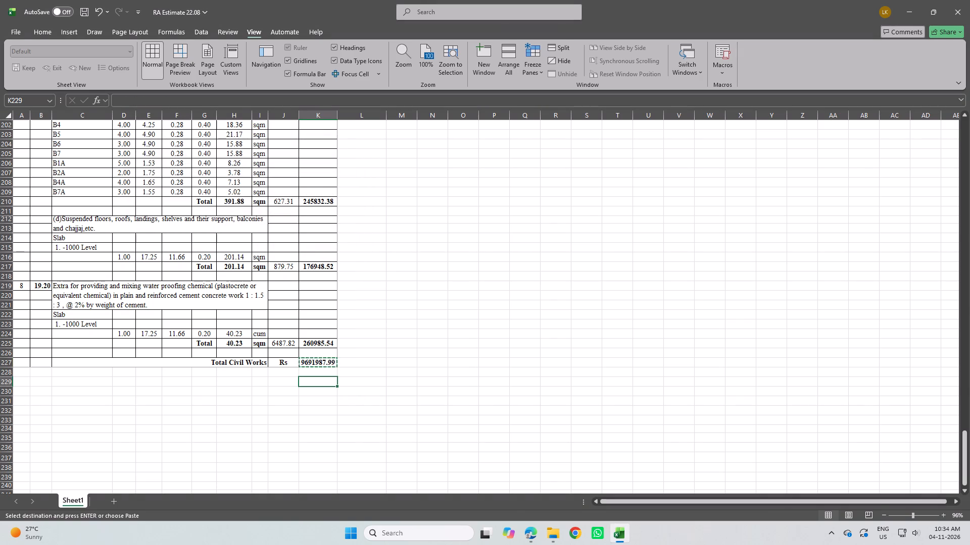
{"action": "right_click", "coordinate": [321, 384]}
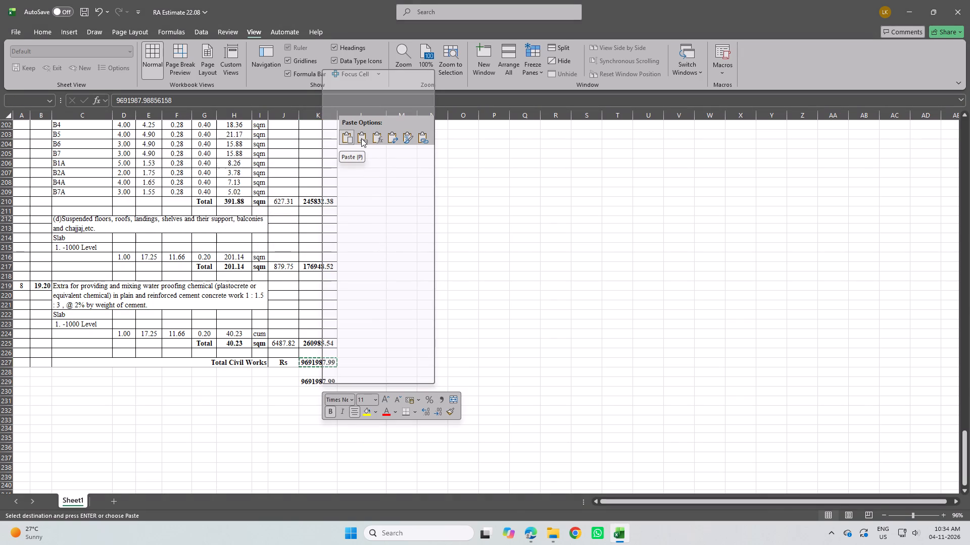
{"action": "left_click", "coordinate": [361, 138]}
{"action": "left_click", "coordinate": [364, 138]}
{"action": "left_click_drag", "start_coordinate": [498, 381], "coordinate": [454, 397]}
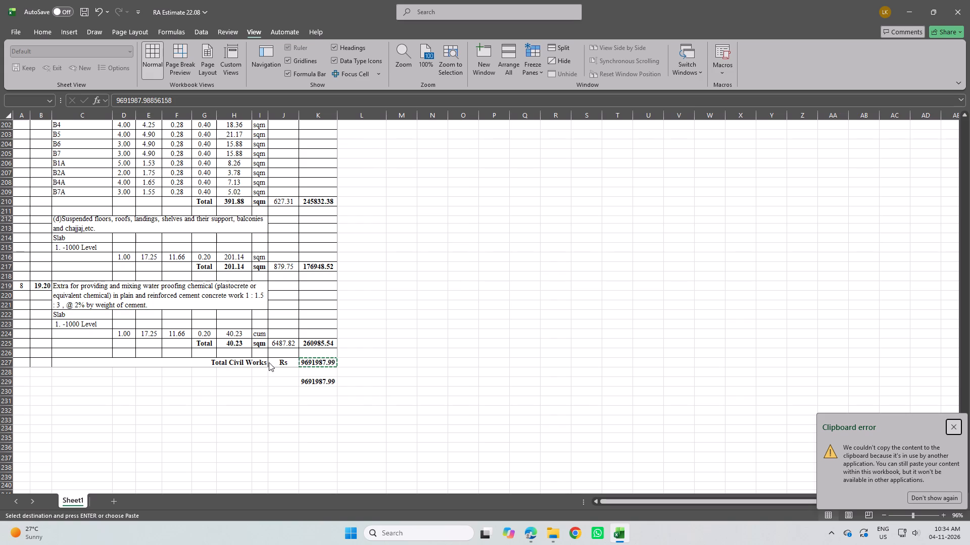
{"action": "left_click_drag", "start_coordinate": [339, 385], "coordinate": [334, 386]}
{"action": "key", "text": "Escape"}
{"action": "left_click", "coordinate": [327, 377]}
{"action": "left_click", "coordinate": [523, 375]}
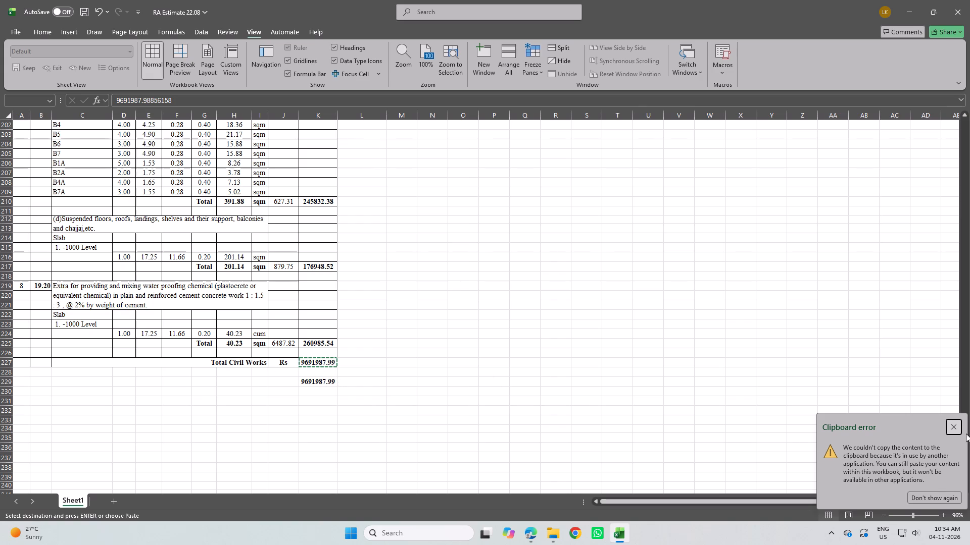
Copy the Total Civil Works amount in K227 and paste it as a plain value into cell K230.
{"action": "left_click", "coordinate": [950, 423]}
{"action": "left_click", "coordinate": [329, 363]}
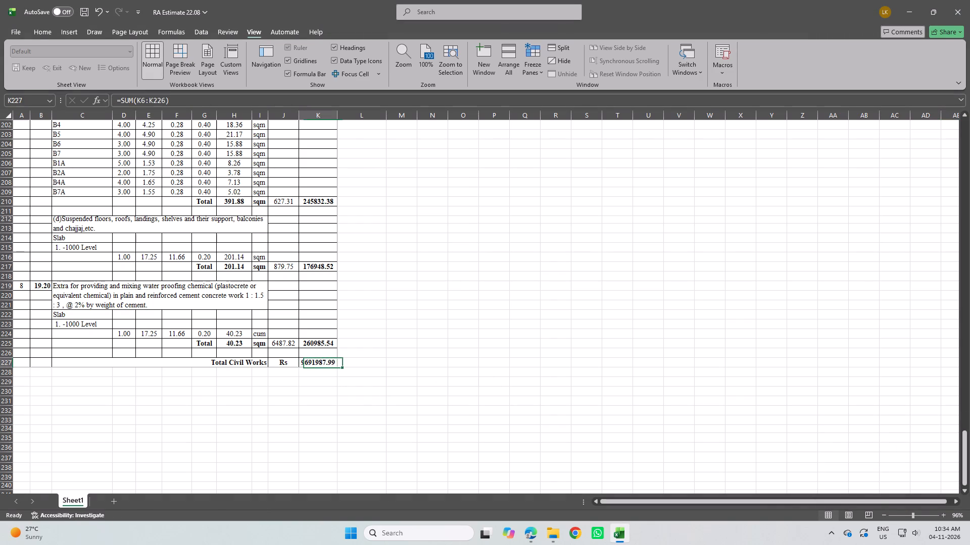
{"action": "key", "text": "ctrl+c"}
{"action": "left_click", "coordinate": [322, 393]}
{"action": "right_click", "coordinate": [317, 393]}
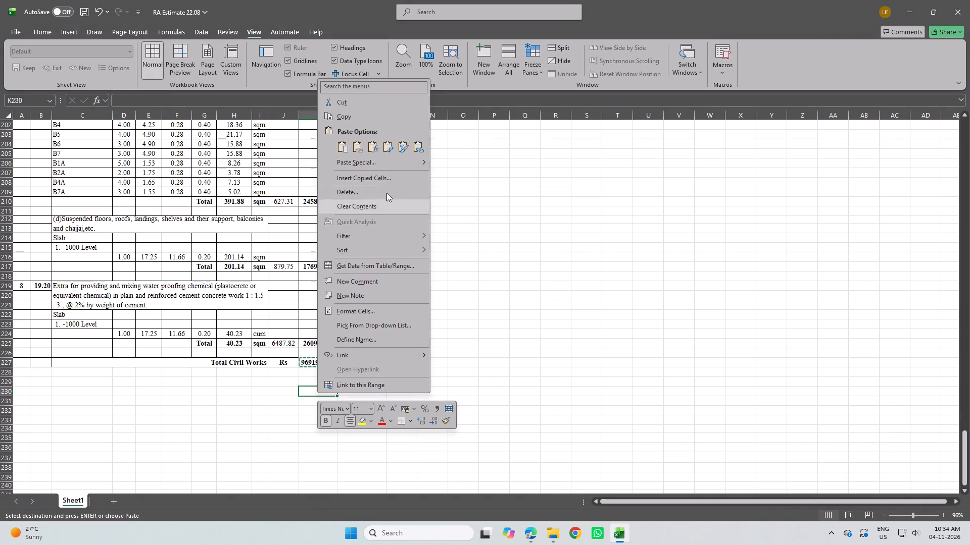
{"action": "left_click", "coordinate": [349, 149]}
{"action": "key", "text": "Escape"}
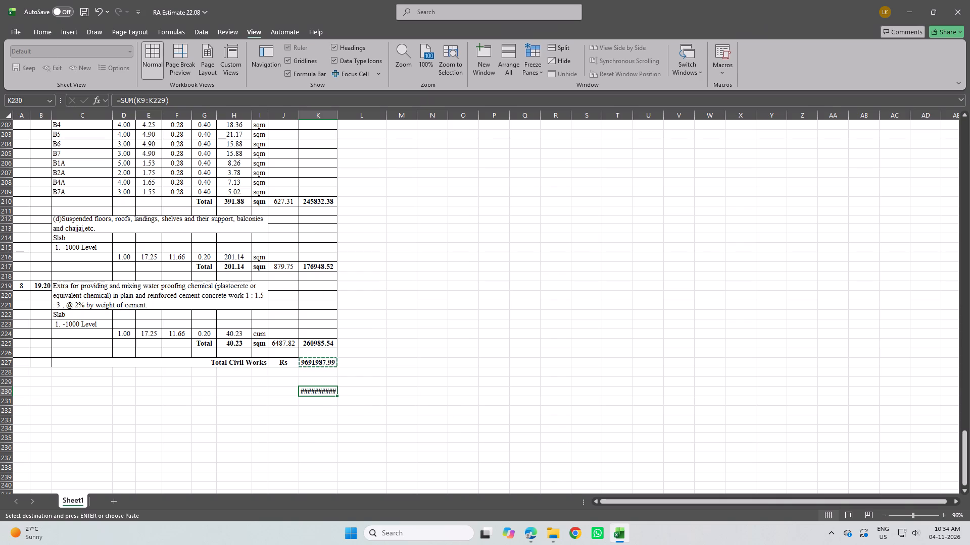
{"action": "key", "text": "ctrl+z"}
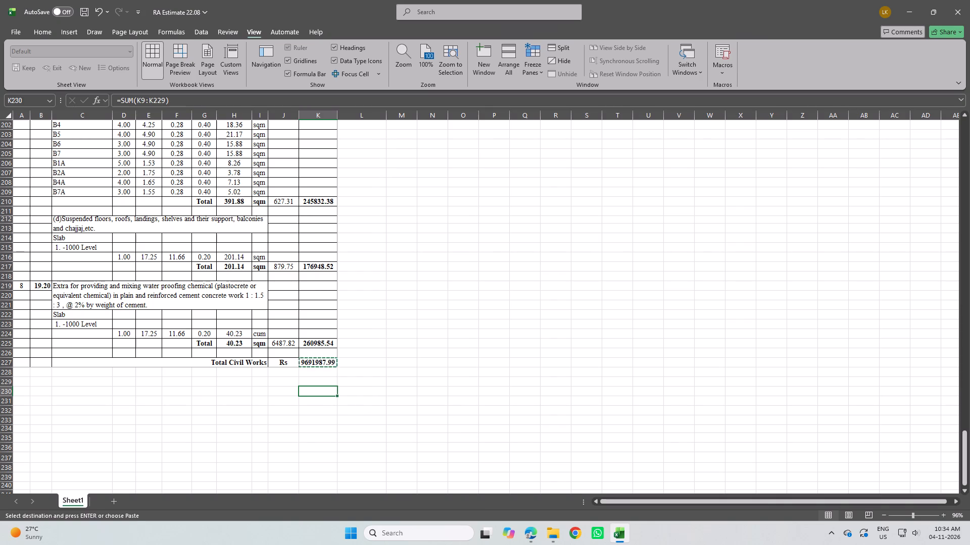
{"action": "right_click", "coordinate": [326, 387]}
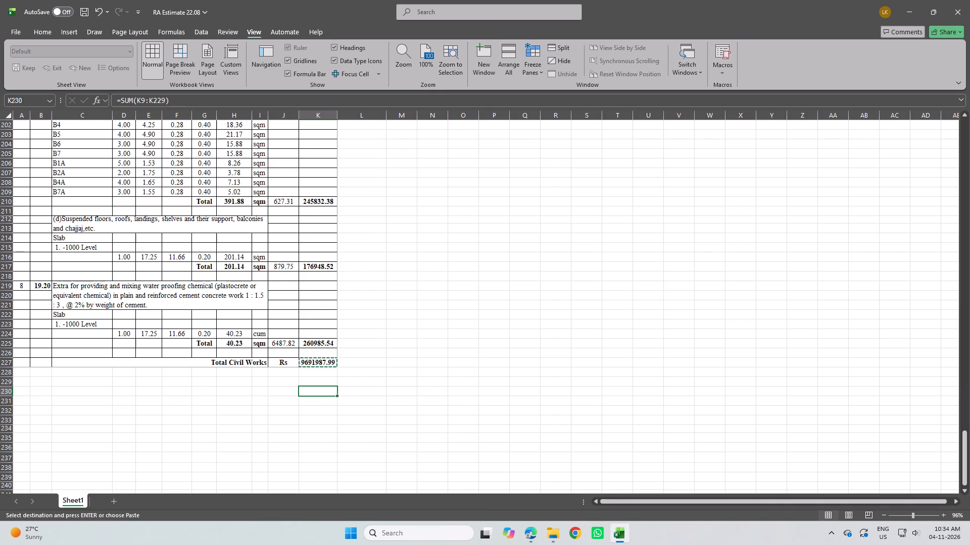
{"action": "right_click", "coordinate": [323, 389]}
{"action": "left_click", "coordinate": [367, 148]}
{"action": "left_click", "coordinate": [458, 386]}
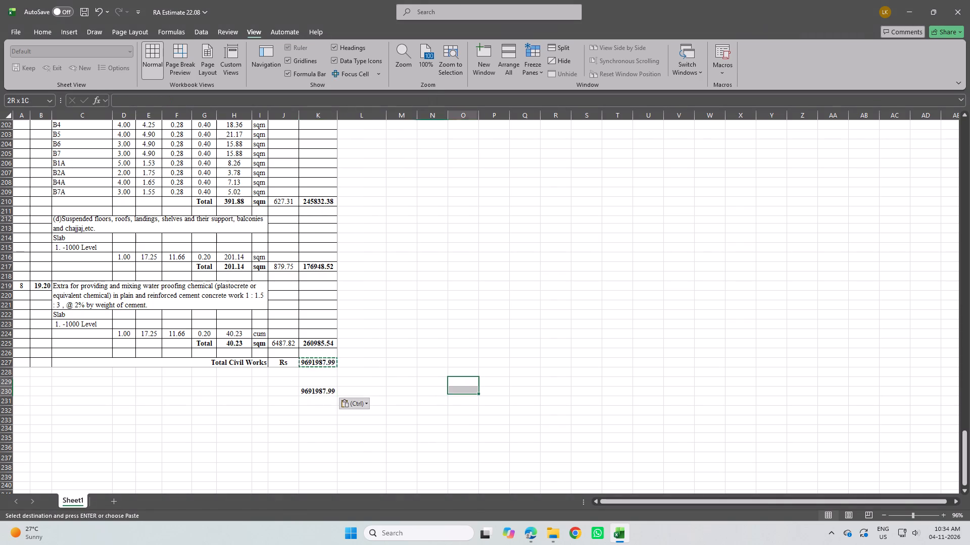
{"action": "key", "text": "Escape"}
{"action": "triple_click", "coordinate": [329, 390]}
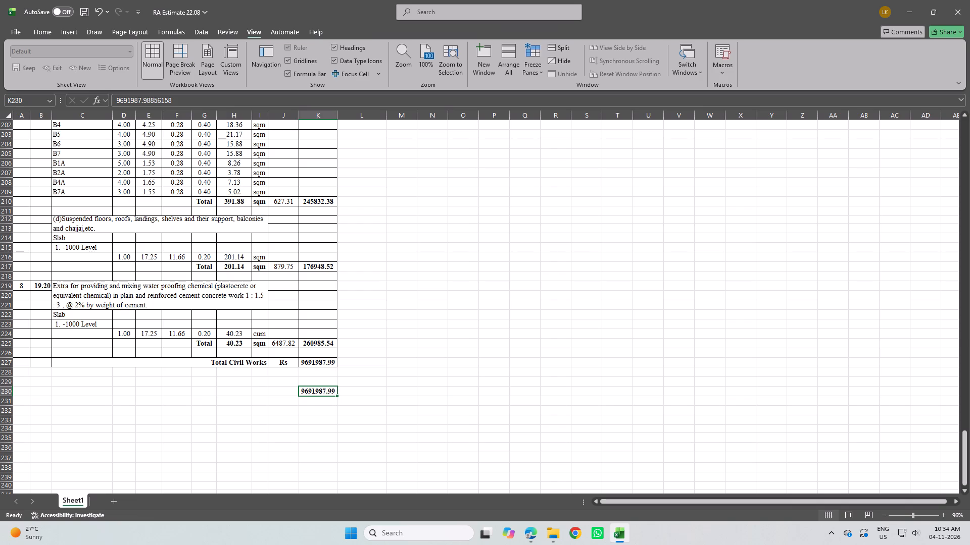
{"action": "triple_click", "coordinate": [329, 391]}
{"action": "key", "text": "Escape"}
Switch the estimate sheet to Page Break Preview.
{"action": "scroll", "coordinate": [198, 325], "scroll_direction": "up", "scroll_amount": 5}
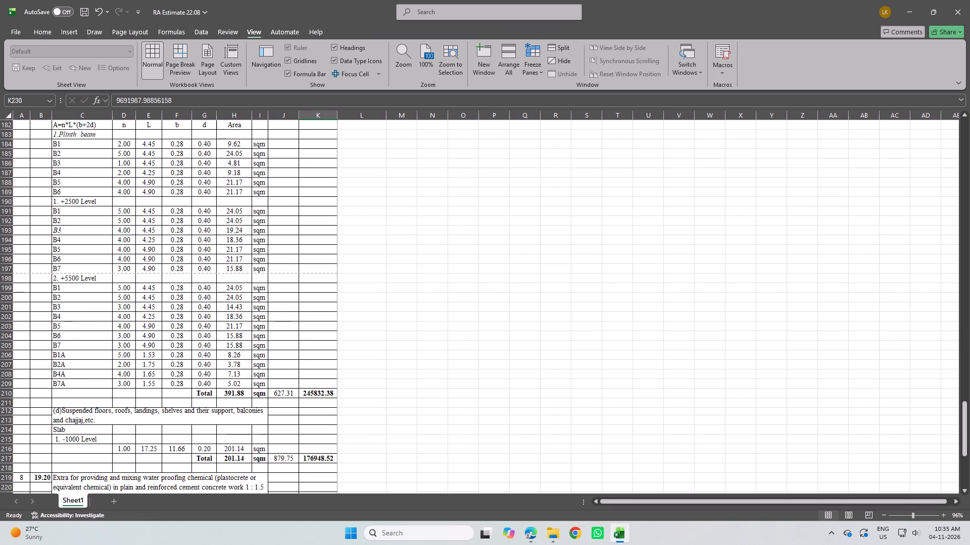
{"action": "left_click", "coordinate": [177, 62]}
{"action": "scroll", "coordinate": [166, 299], "scroll_direction": "up", "scroll_amount": 1}
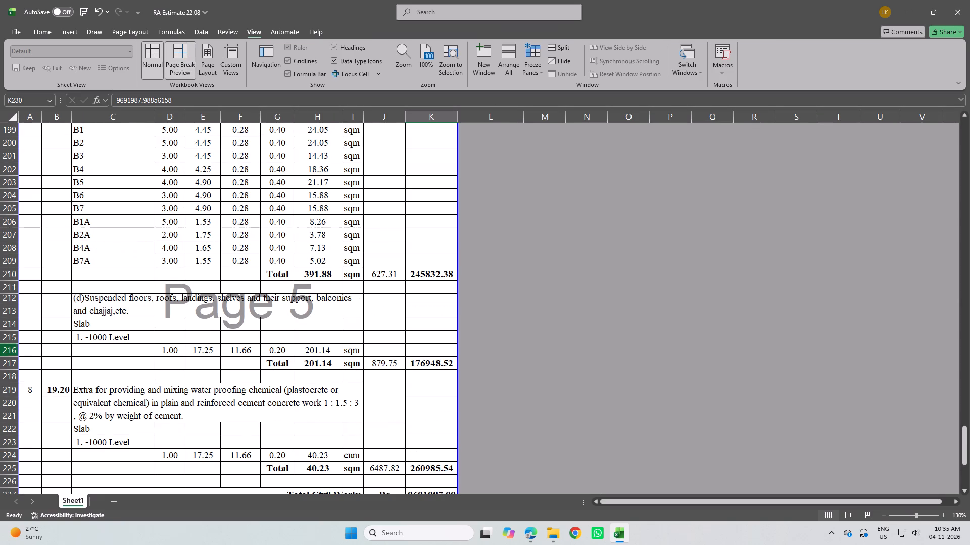
{"action": "scroll", "coordinate": [204, 305], "scroll_direction": "up", "scroll_amount": 10}
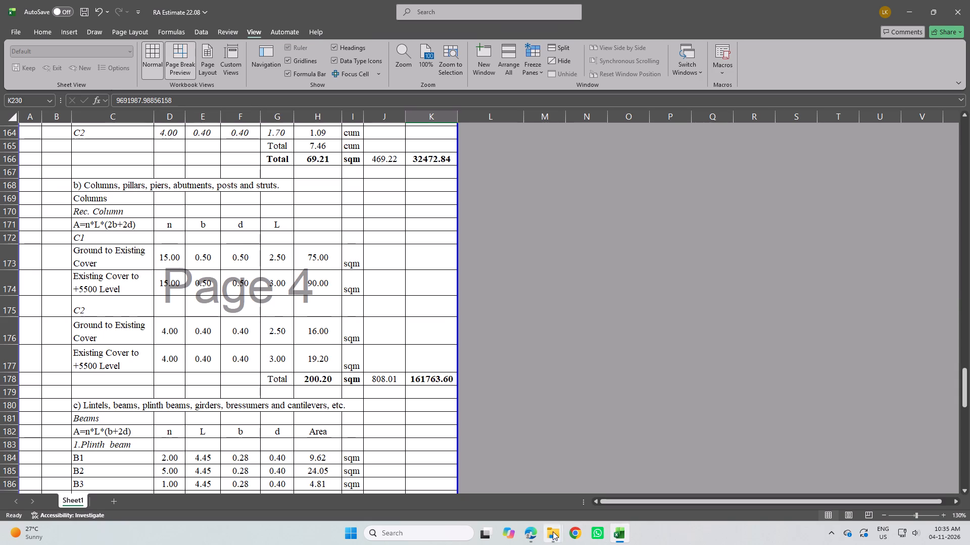
Switch to the Structural for Clear Sump PDF in Edge and examine the beam layout and beam details pages through the +5500 level.
{"action": "left_click", "coordinate": [530, 535]}
{"action": "scroll", "coordinate": [430, 338], "scroll_direction": "down", "scroll_amount": 9}
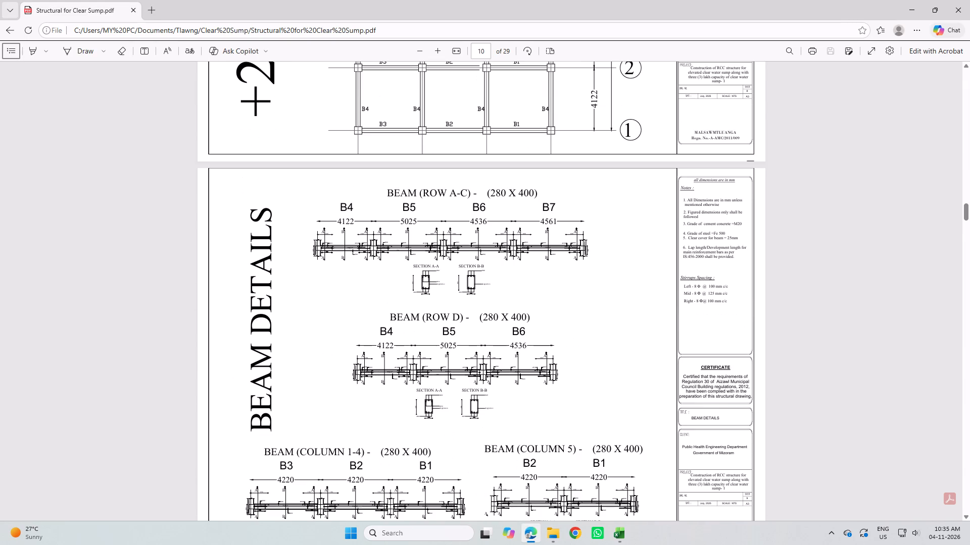
{"action": "scroll", "coordinate": [456, 322], "scroll_direction": "down", "scroll_amount": 11}
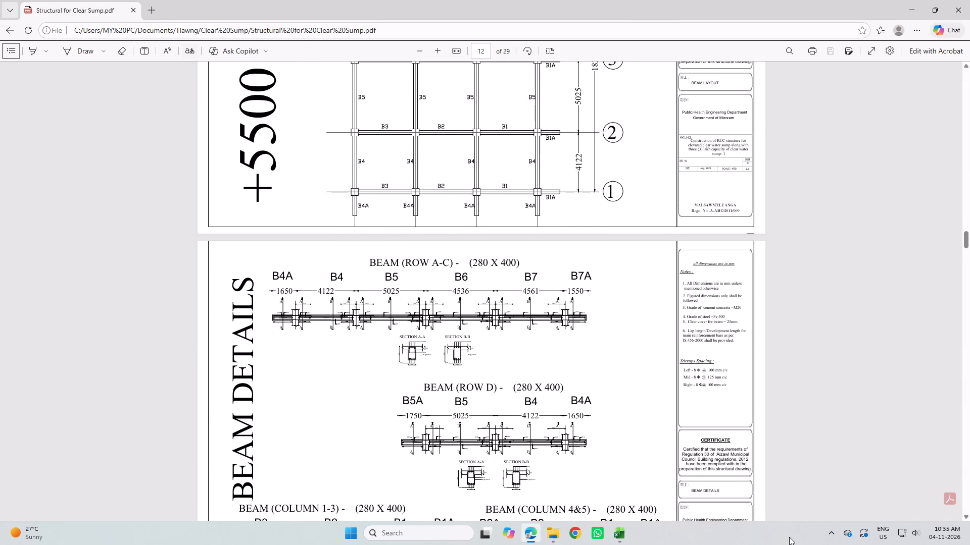
Open the Elevated Clear Water Sump Tanky Final PDF from the Clear Sump folder and examine its section view and elevation floor levels.
{"action": "left_click", "coordinate": [531, 537]}
{"action": "left_click", "coordinate": [550, 537]}
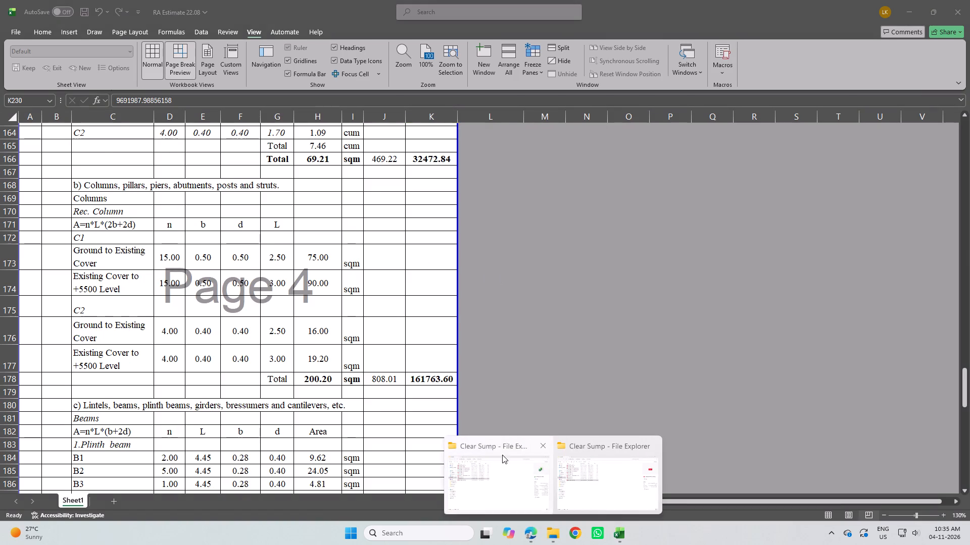
{"action": "left_click", "coordinate": [502, 460]}
{"action": "double_click", "coordinate": [158, 191]}
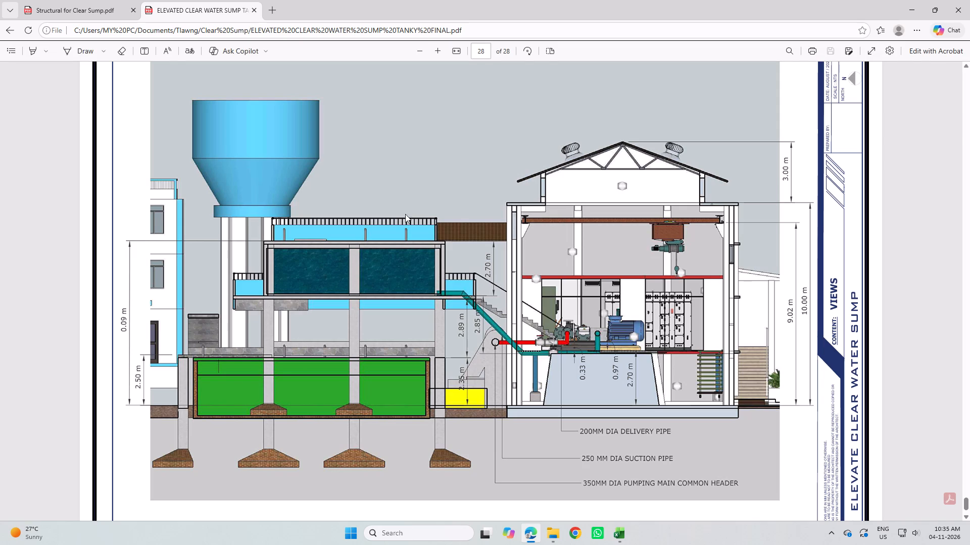
{"action": "scroll", "coordinate": [500, 270], "scroll_direction": "down", "scroll_amount": 12}
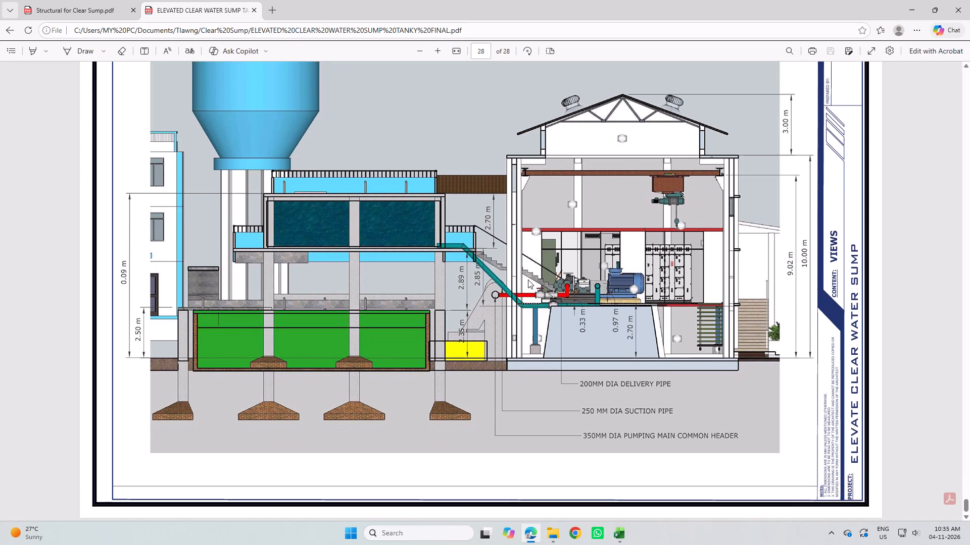
{"action": "scroll", "coordinate": [542, 281], "scroll_direction": "up", "scroll_amount": 20}
{"action": "scroll", "coordinate": [542, 281], "scroll_direction": "up", "scroll_amount": 20}
{"action": "scroll", "coordinate": [542, 281], "scroll_direction": "up", "scroll_amount": 7}
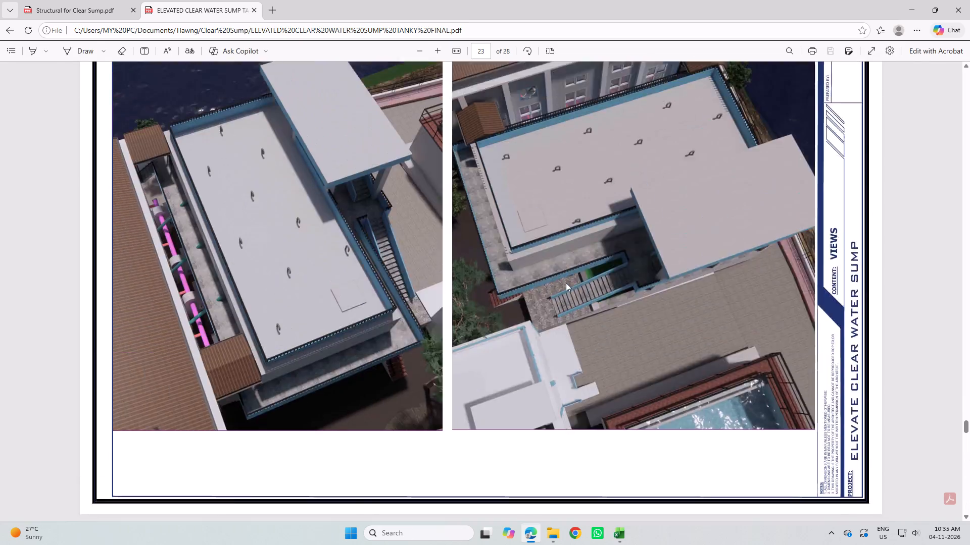
{"action": "scroll", "coordinate": [566, 283], "scroll_direction": "up", "scroll_amount": 20}
{"action": "scroll", "coordinate": [566, 283], "scroll_direction": "up", "scroll_amount": 20}
{"action": "scroll", "coordinate": [566, 283], "scroll_direction": "up", "scroll_amount": 8}
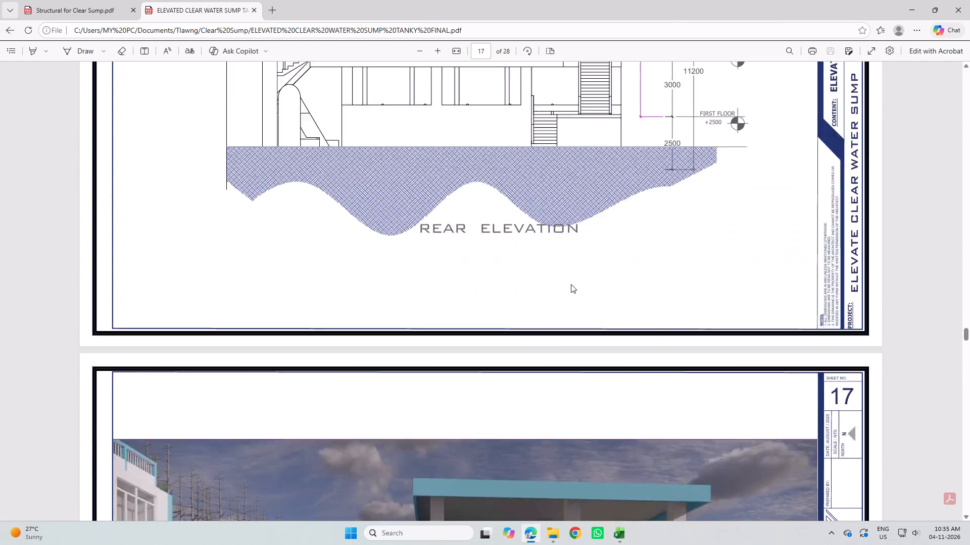
{"action": "scroll", "coordinate": [571, 284], "scroll_direction": "up", "scroll_amount": 17}
{"action": "scroll", "coordinate": [575, 283], "scroll_direction": "down", "scroll_amount": 9}
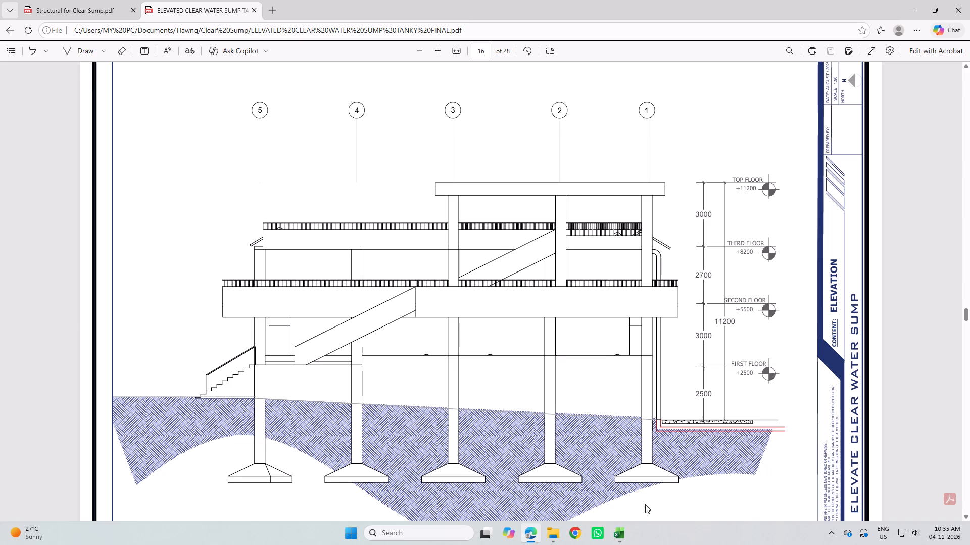
Switch to the estimate in Excel and insert a blank row 175 below column C1's Existing Cover to +5500 Level row.
{"action": "left_click", "coordinate": [623, 538]}
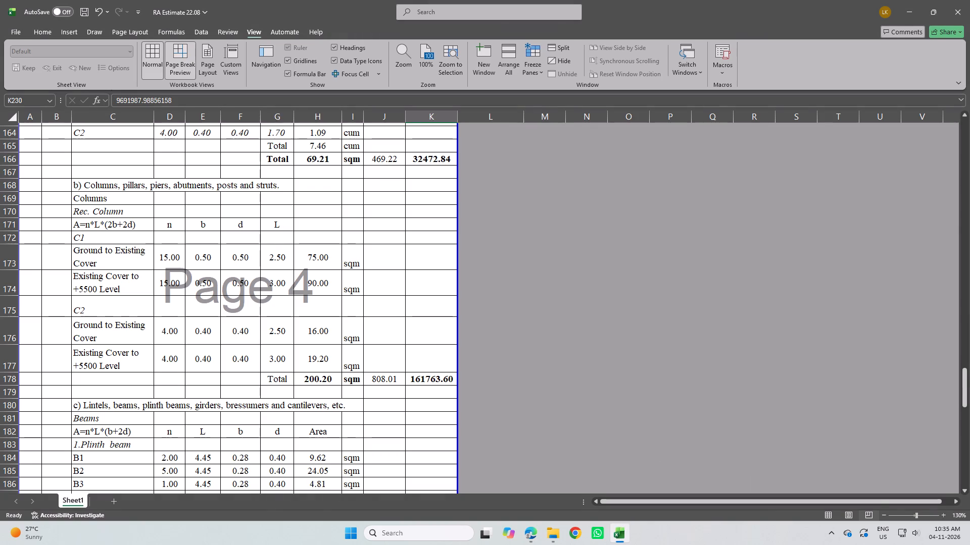
{"action": "scroll", "coordinate": [107, 405], "scroll_direction": "down", "scroll_amount": 2}
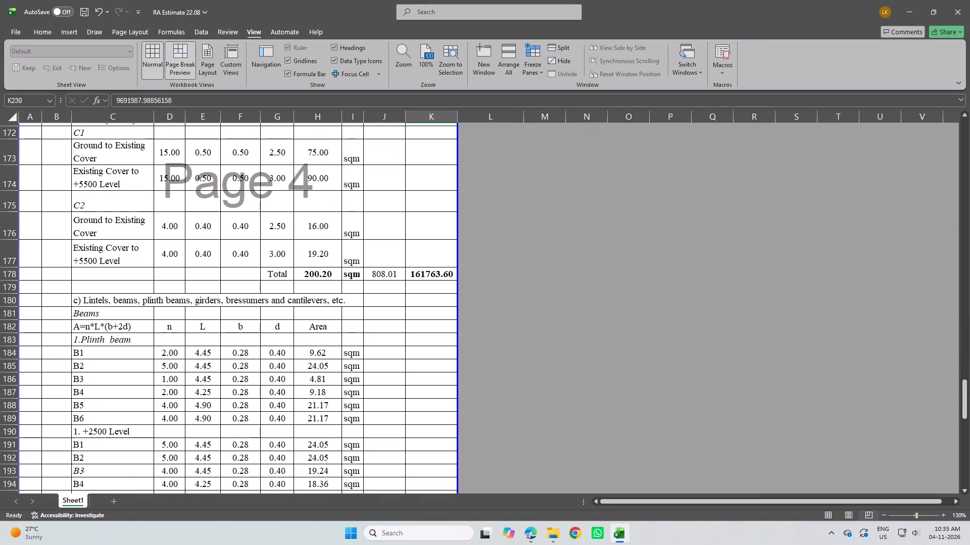
{"action": "scroll", "coordinate": [85, 266], "scroll_direction": "up", "scroll_amount": 1}
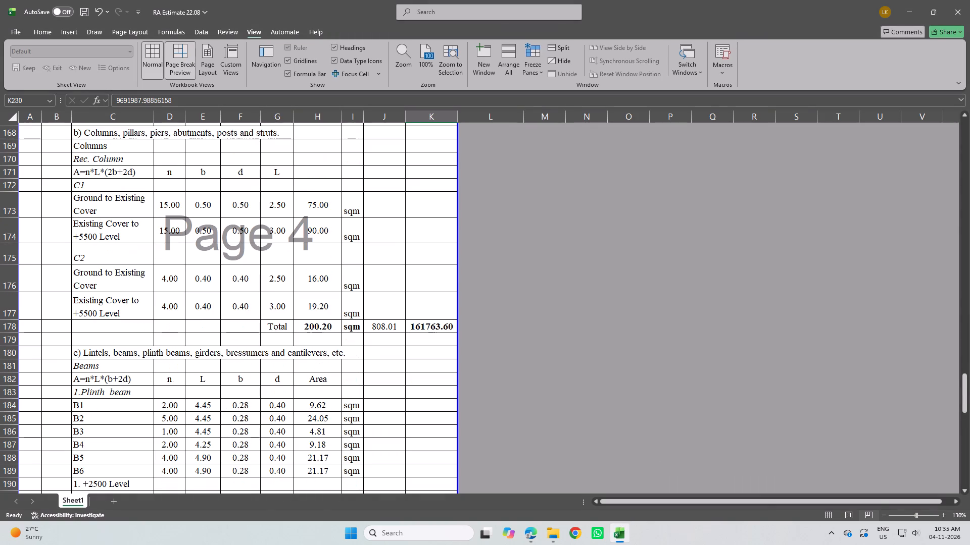
{"action": "left_click", "coordinate": [1, 256]}
{"action": "right_click", "coordinate": [1, 256]}
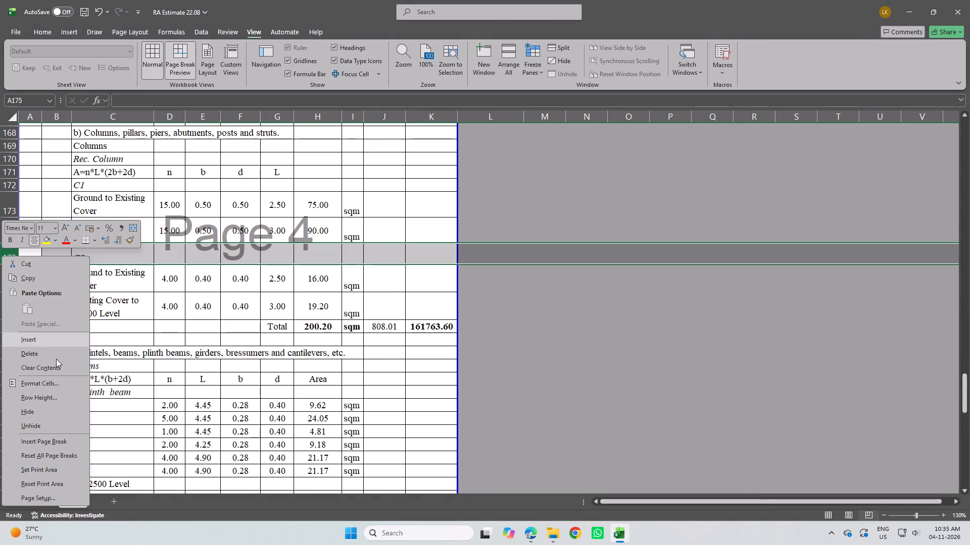
{"action": "left_click", "coordinate": [55, 341]}
{"action": "left_click", "coordinate": [107, 249]}
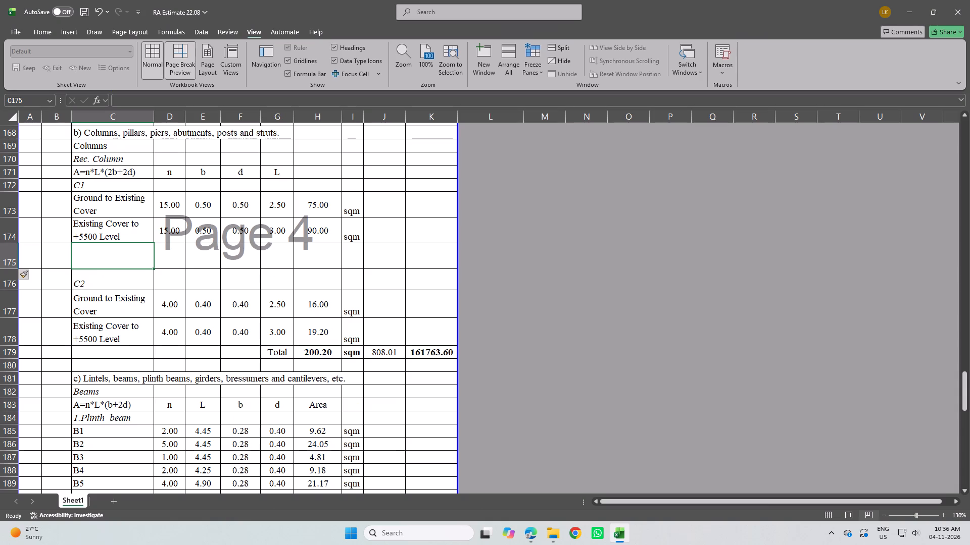
Start the description in cell C175 with "+5500 Level to".
{"action": "left_click", "coordinate": [93, 231]}
{"action": "left_click", "coordinate": [97, 255]}
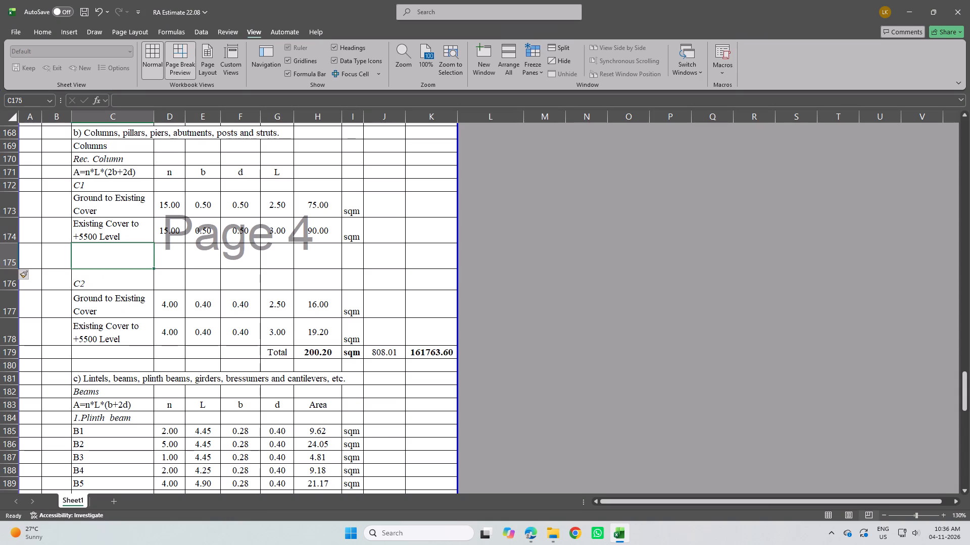
{"action": "type", "text": "+5"}
{"action": "type", "text": "500"}
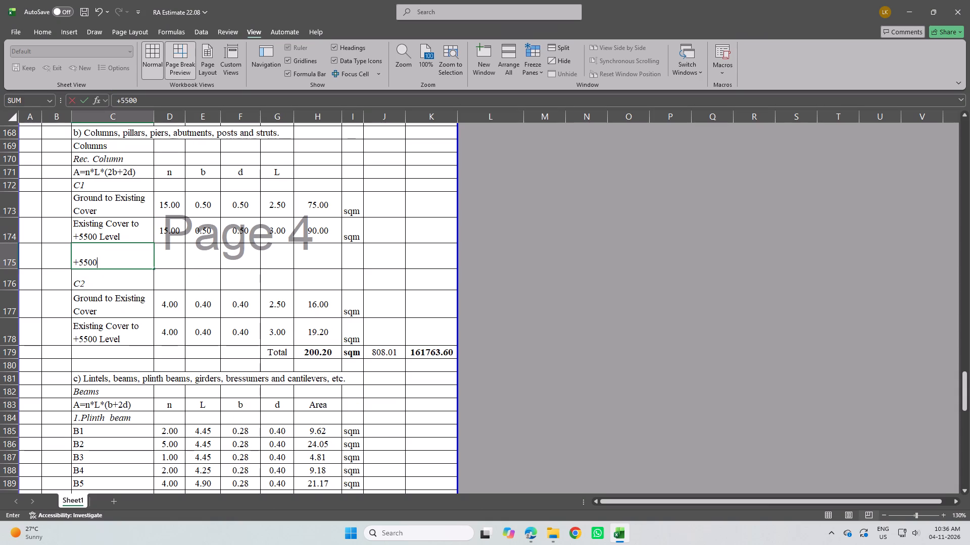
{"action": "key", "text": "space"}
{"action": "key", "text": "l"}
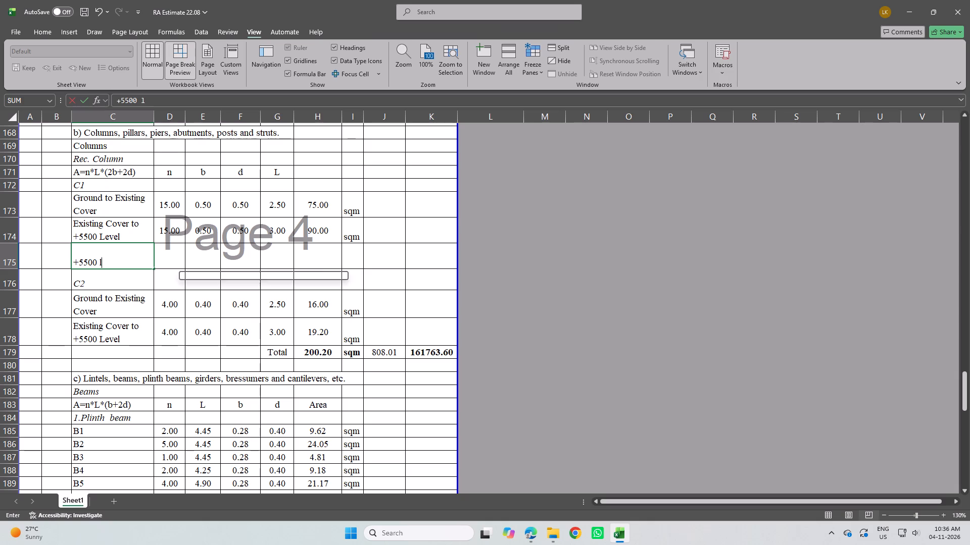
{"action": "key", "text": "BackSpace"}
{"action": "key", "text": "shift+colon"}
{"action": "key", "text": "BackSpace"}
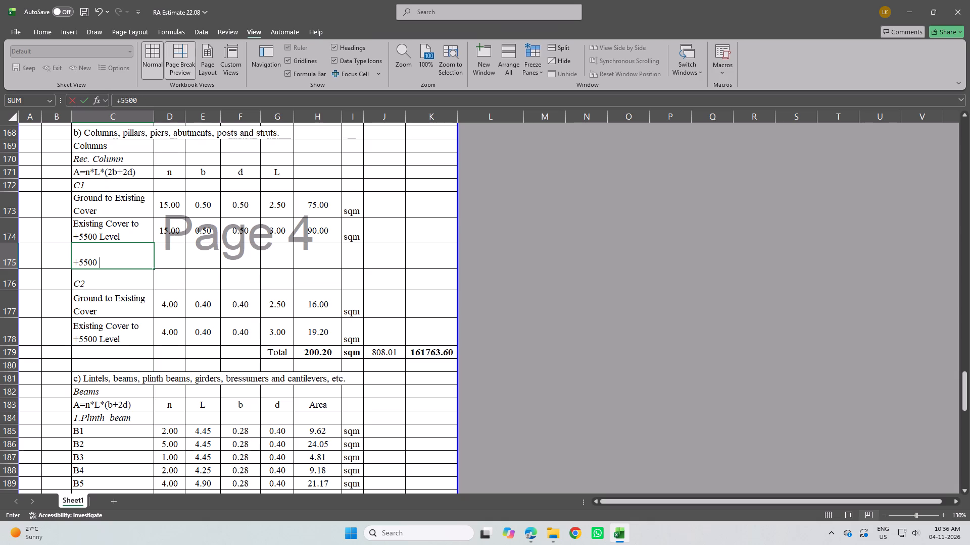
{"action": "type", "text": "Level to"}
{"action": "key", "text": "space"}
Return to the Structural for Clear Sump PDF in Edge and look up the next beam layout level above +5500.
{"action": "left_click", "coordinate": [532, 537]}
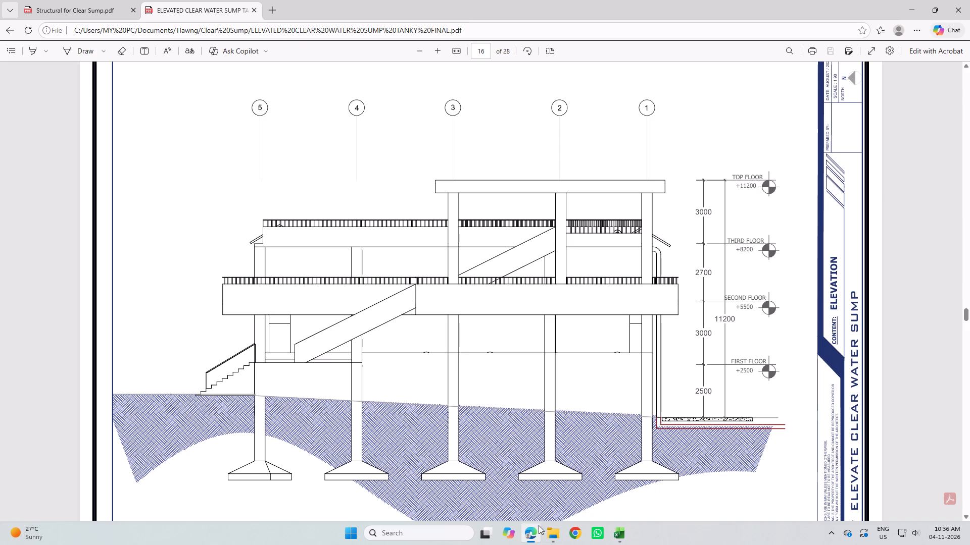
{"action": "left_click", "coordinate": [74, 7]}
{"action": "scroll", "coordinate": [358, 287], "scroll_direction": "up", "scroll_amount": 1}
{"action": "scroll", "coordinate": [360, 288], "scroll_direction": "down", "scroll_amount": 4}
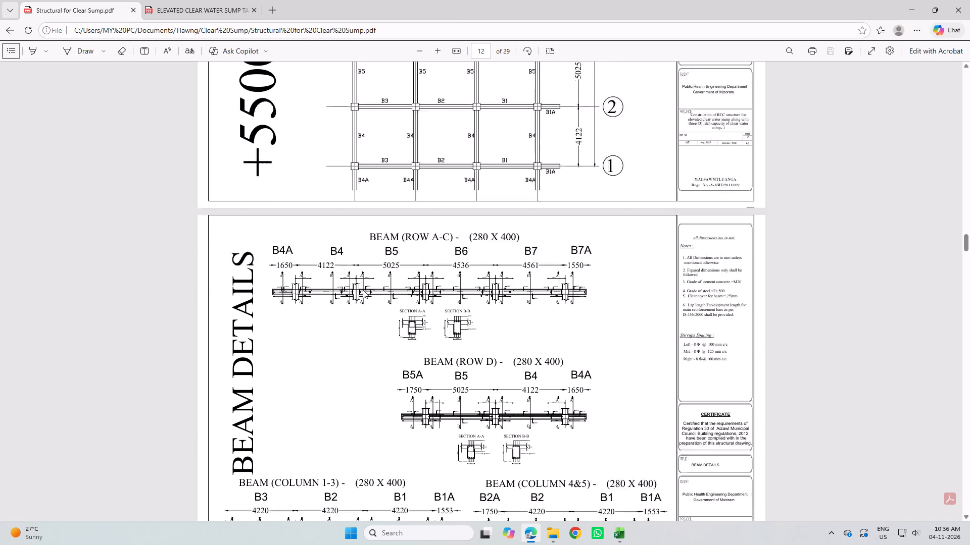
{"action": "scroll", "coordinate": [363, 290], "scroll_direction": "down", "scroll_amount": 3}
{"action": "scroll", "coordinate": [365, 290], "scroll_direction": "up", "scroll_amount": 3}
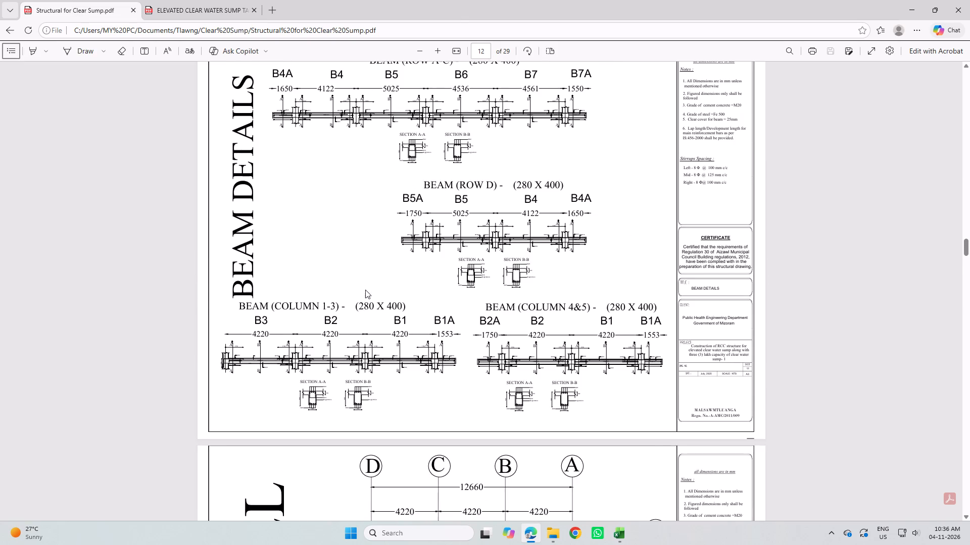
{"action": "scroll", "coordinate": [365, 290], "scroll_direction": "down", "scroll_amount": 9}
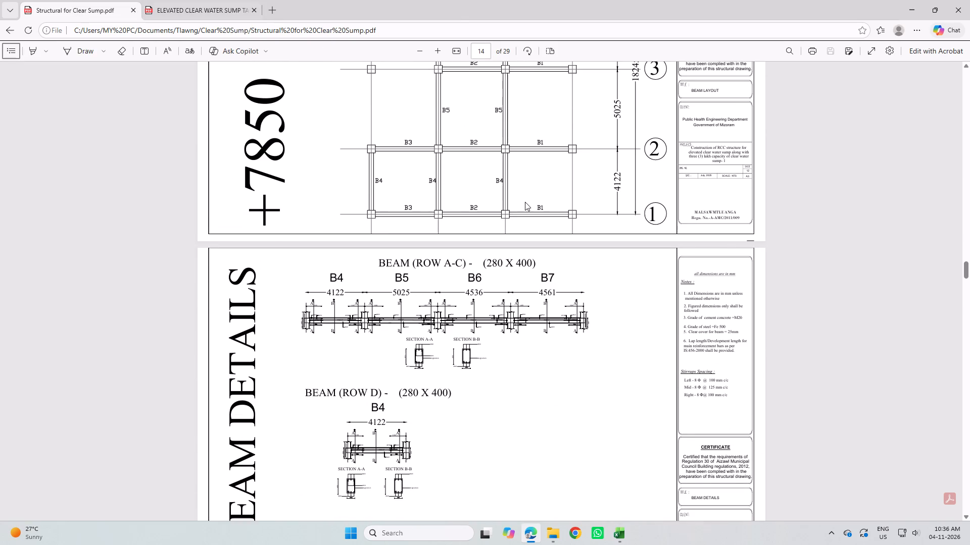
Switch back to the RA Estimate 22.08 workbook in Excel.
{"action": "left_click", "coordinate": [625, 540]}
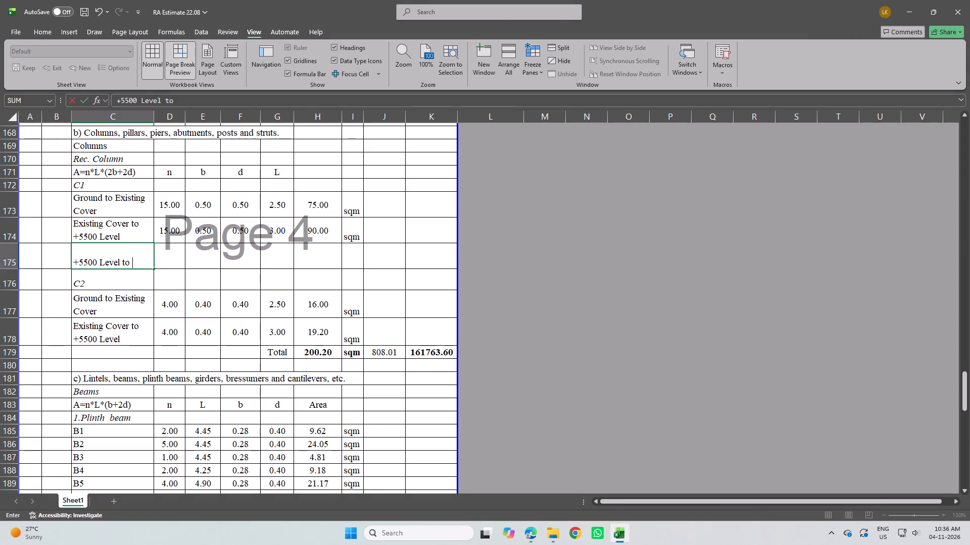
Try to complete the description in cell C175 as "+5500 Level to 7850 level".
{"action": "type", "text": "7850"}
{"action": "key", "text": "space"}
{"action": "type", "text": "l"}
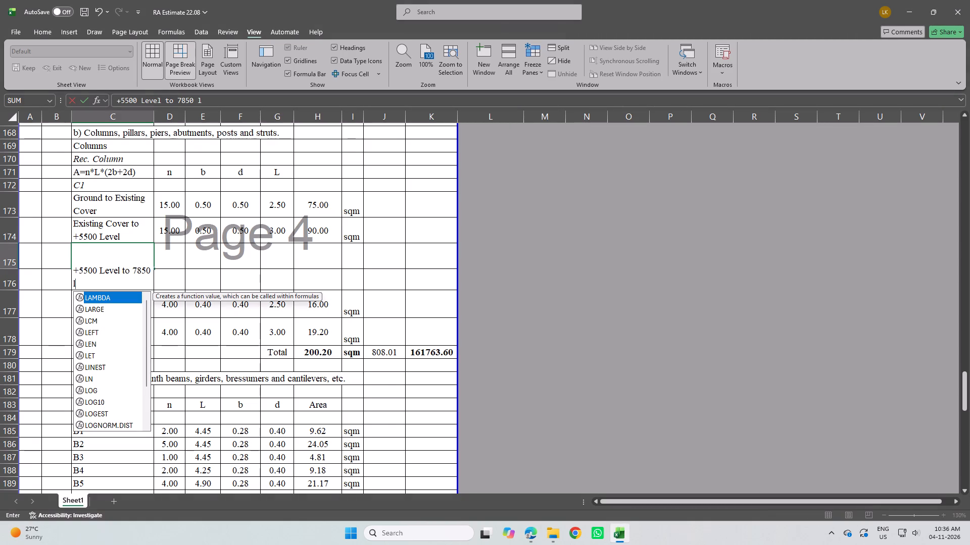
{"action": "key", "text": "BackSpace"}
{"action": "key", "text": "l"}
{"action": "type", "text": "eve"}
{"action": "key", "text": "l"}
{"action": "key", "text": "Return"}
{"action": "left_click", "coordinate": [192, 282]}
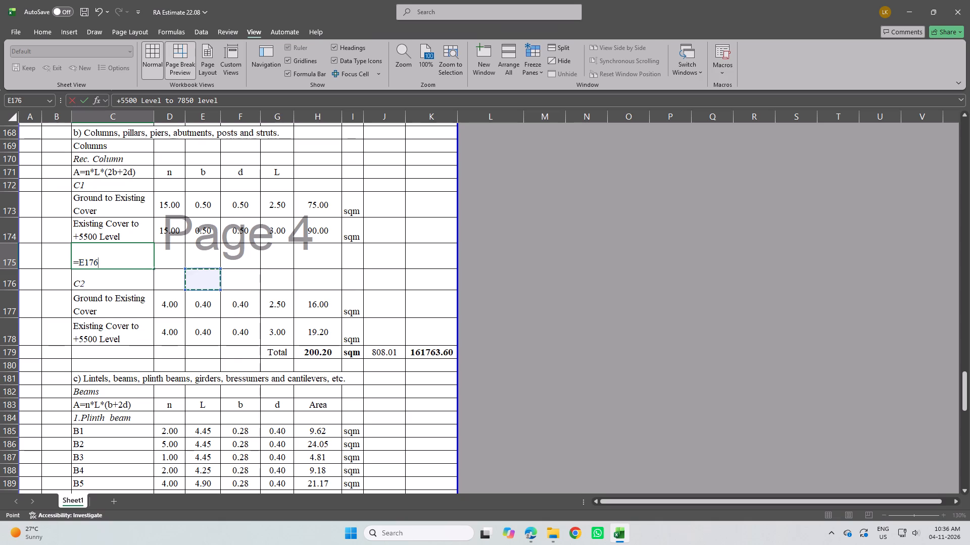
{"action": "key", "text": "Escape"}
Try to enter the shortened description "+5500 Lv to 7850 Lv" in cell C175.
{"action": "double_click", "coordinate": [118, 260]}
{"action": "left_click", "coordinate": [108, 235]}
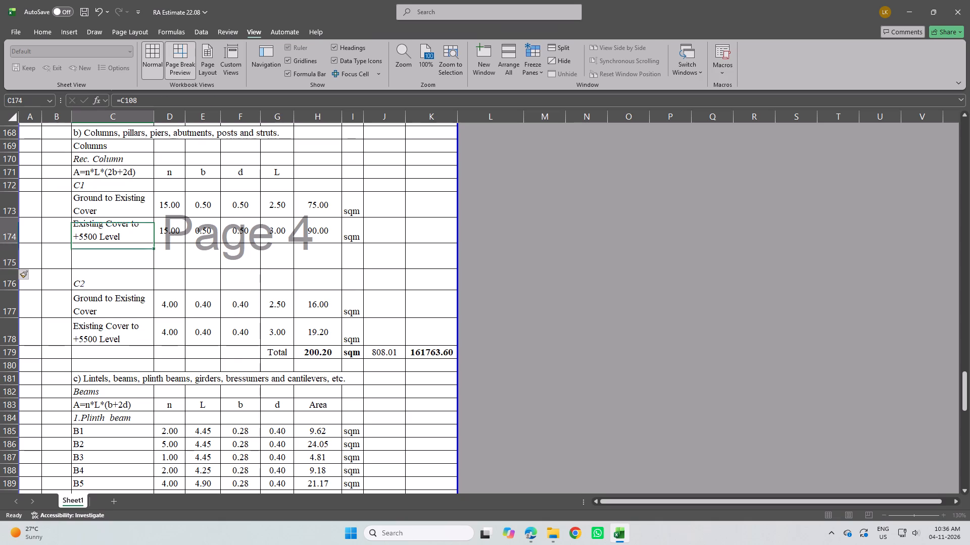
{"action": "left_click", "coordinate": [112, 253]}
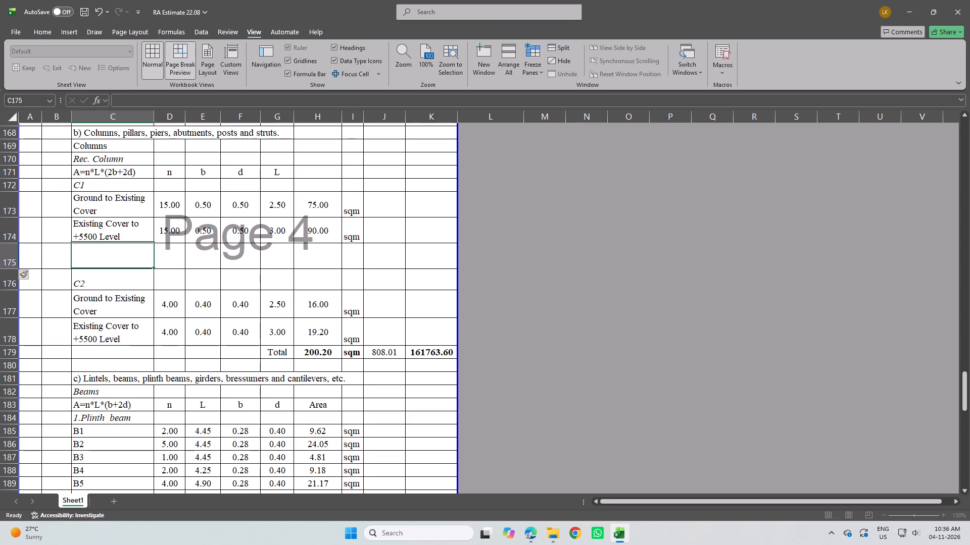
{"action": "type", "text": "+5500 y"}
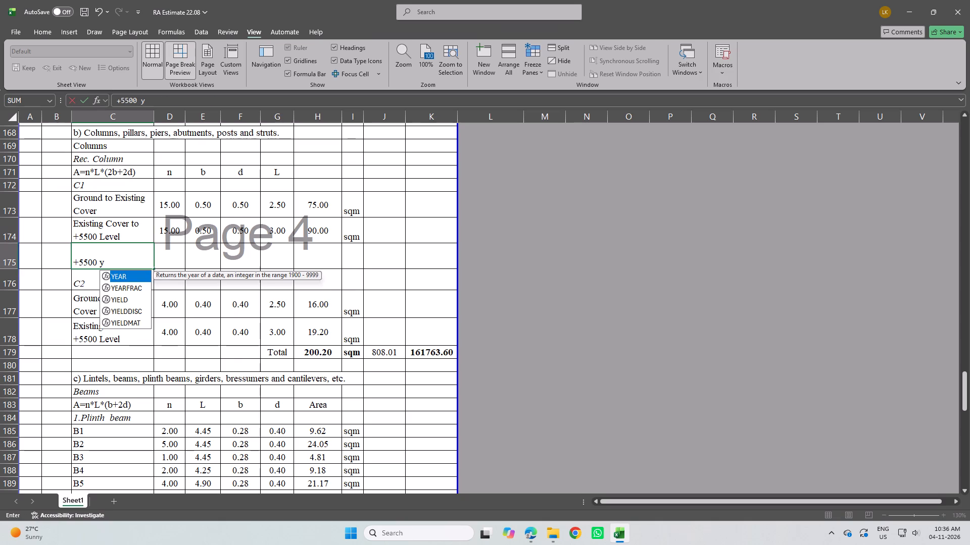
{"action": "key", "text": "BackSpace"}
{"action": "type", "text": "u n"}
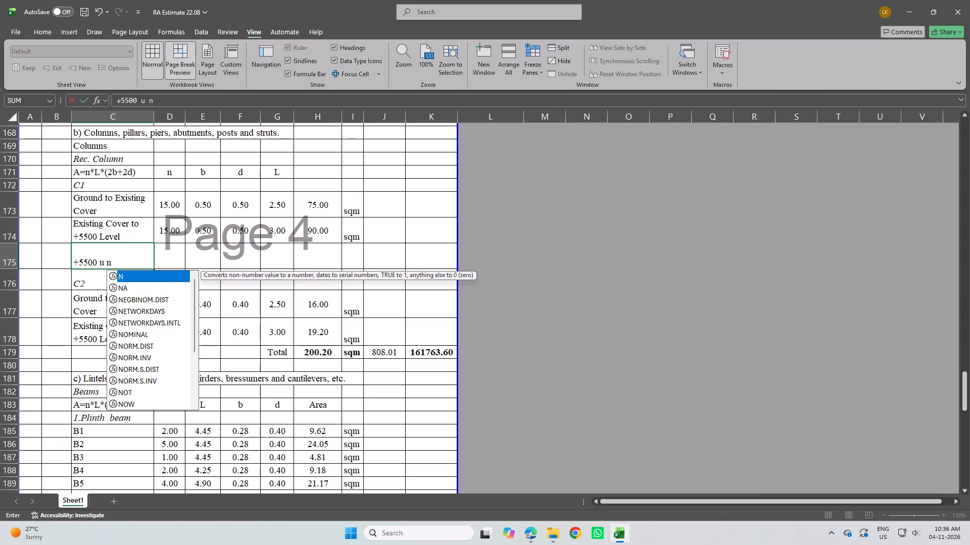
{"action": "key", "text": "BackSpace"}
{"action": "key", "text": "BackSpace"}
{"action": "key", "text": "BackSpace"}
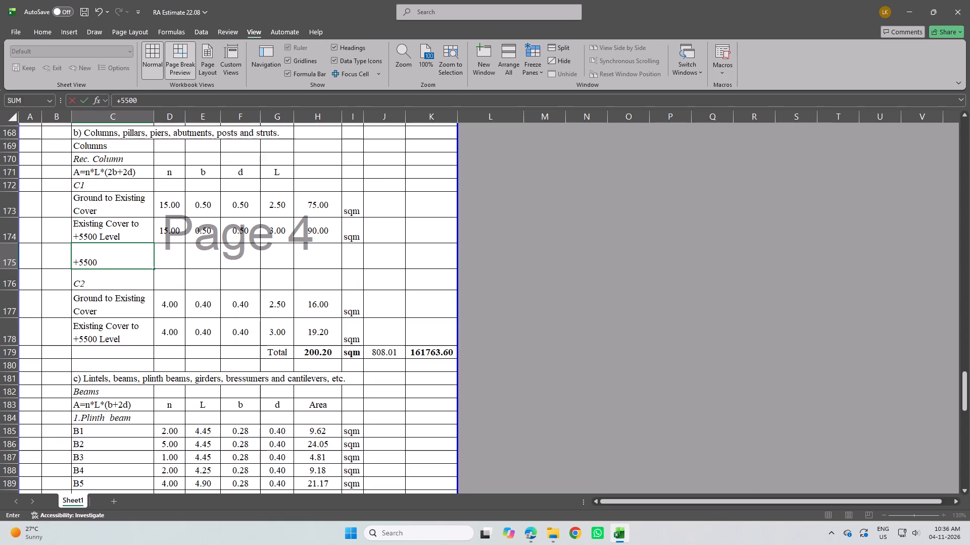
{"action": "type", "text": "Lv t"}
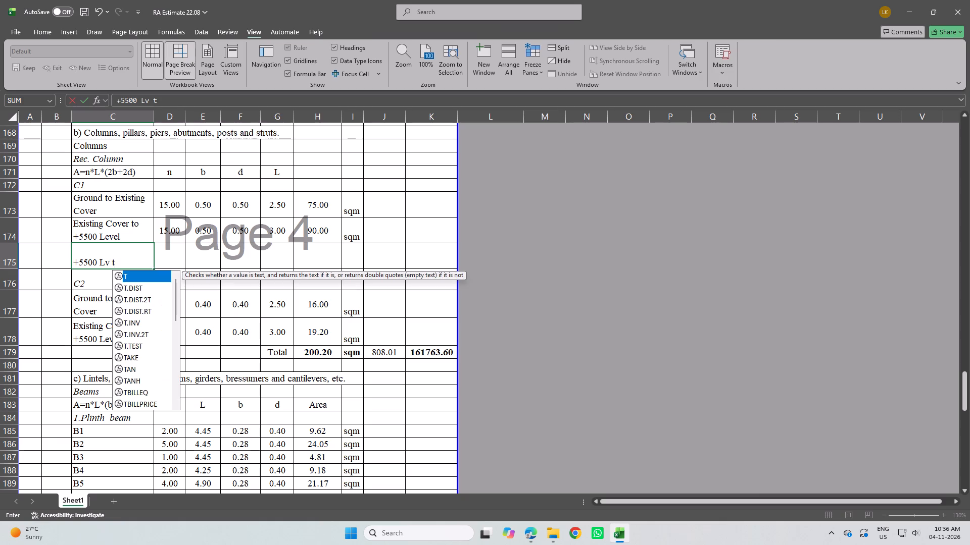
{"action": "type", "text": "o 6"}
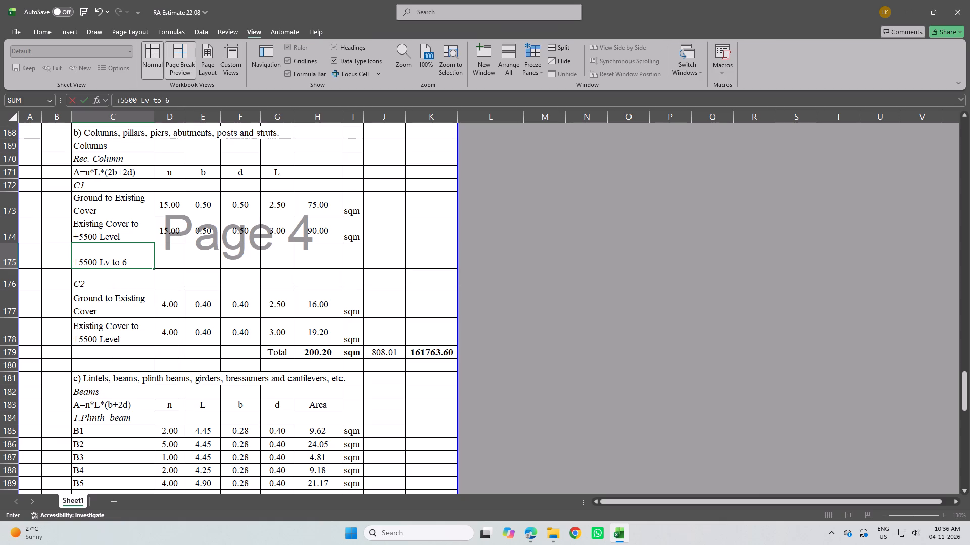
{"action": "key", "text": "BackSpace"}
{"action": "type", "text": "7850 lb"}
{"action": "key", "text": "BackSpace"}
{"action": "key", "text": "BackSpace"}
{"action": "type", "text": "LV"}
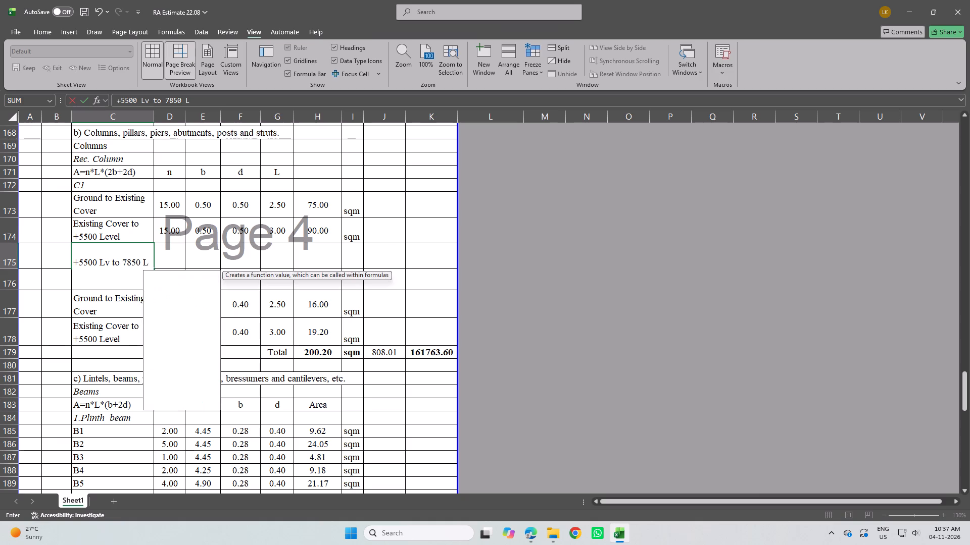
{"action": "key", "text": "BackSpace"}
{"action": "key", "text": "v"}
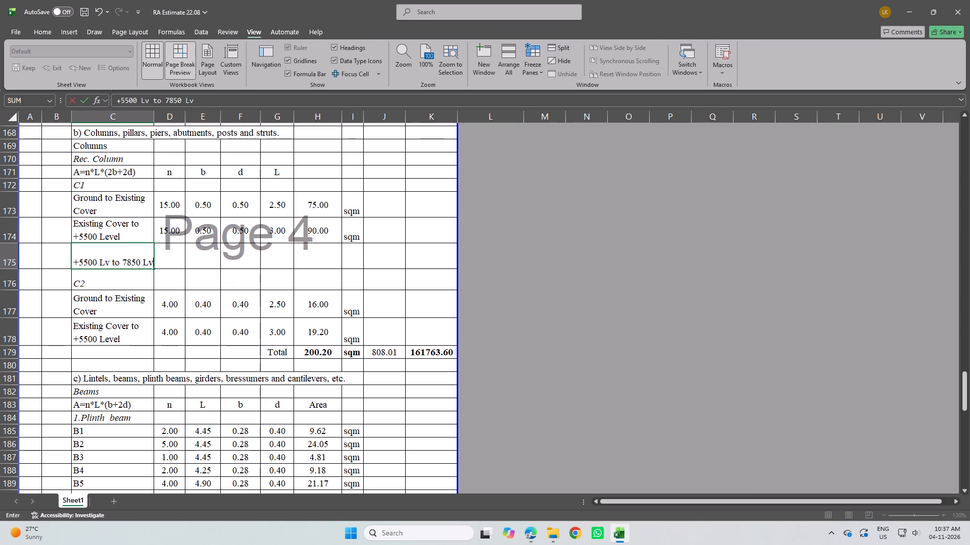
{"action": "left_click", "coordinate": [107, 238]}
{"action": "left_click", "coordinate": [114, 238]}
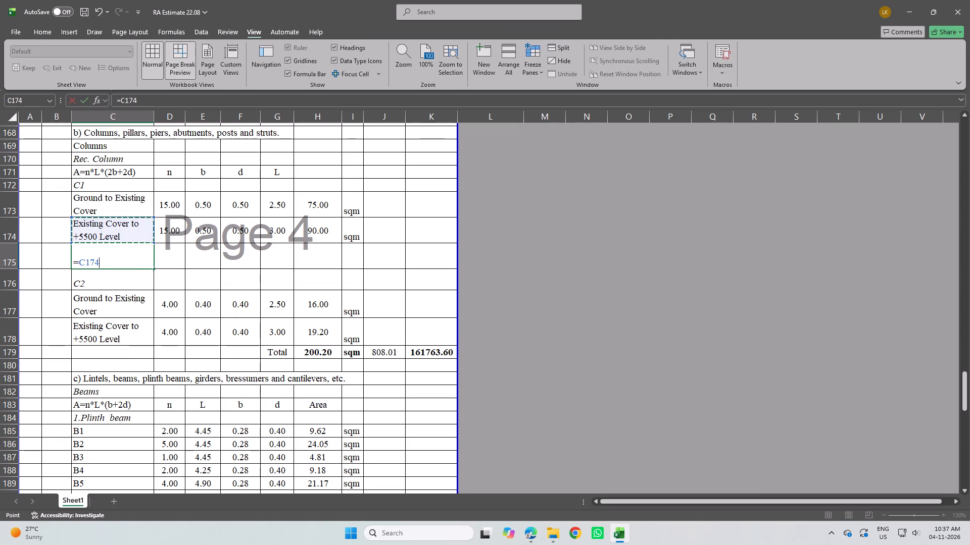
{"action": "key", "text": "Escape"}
Inspect the formula behind cell C174's description and locate its source row among the columns above plinth level.
{"action": "double_click", "coordinate": [120, 254]}
{"action": "triple_click", "coordinate": [121, 234]}
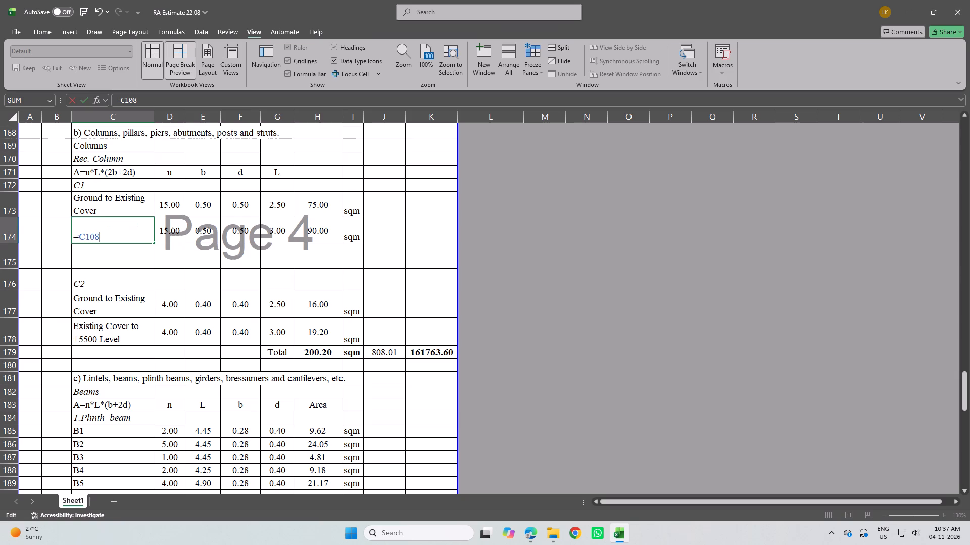
{"action": "key", "text": "Escape"}
{"action": "scroll", "coordinate": [126, 231], "scroll_direction": "up", "scroll_amount": 3}
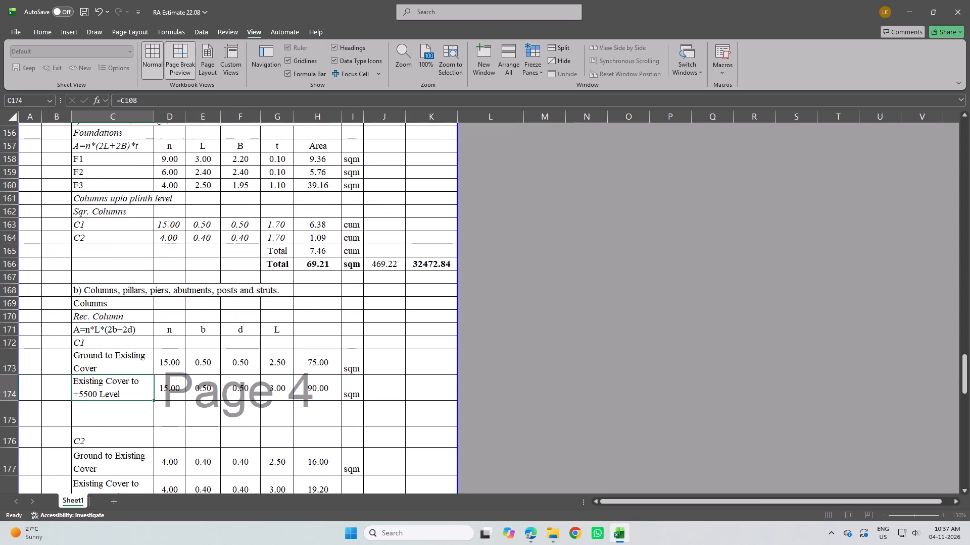
{"action": "scroll", "coordinate": [117, 241], "scroll_direction": "up", "scroll_amount": 1}
{"action": "scroll", "coordinate": [151, 374], "scroll_direction": "down", "scroll_amount": 1}
{"action": "scroll", "coordinate": [148, 341], "scroll_direction": "up", "scroll_amount": 4}
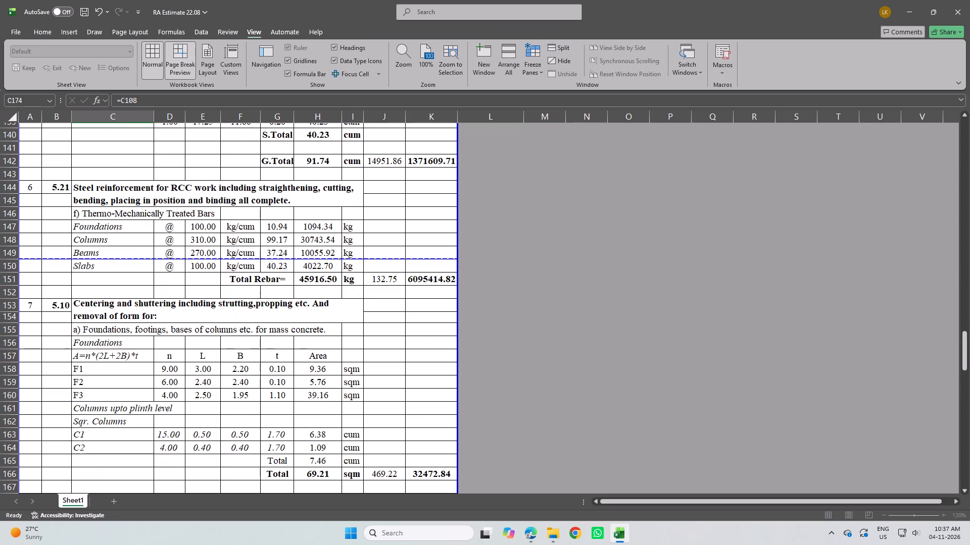
{"action": "scroll", "coordinate": [161, 319], "scroll_direction": "up", "scroll_amount": 13}
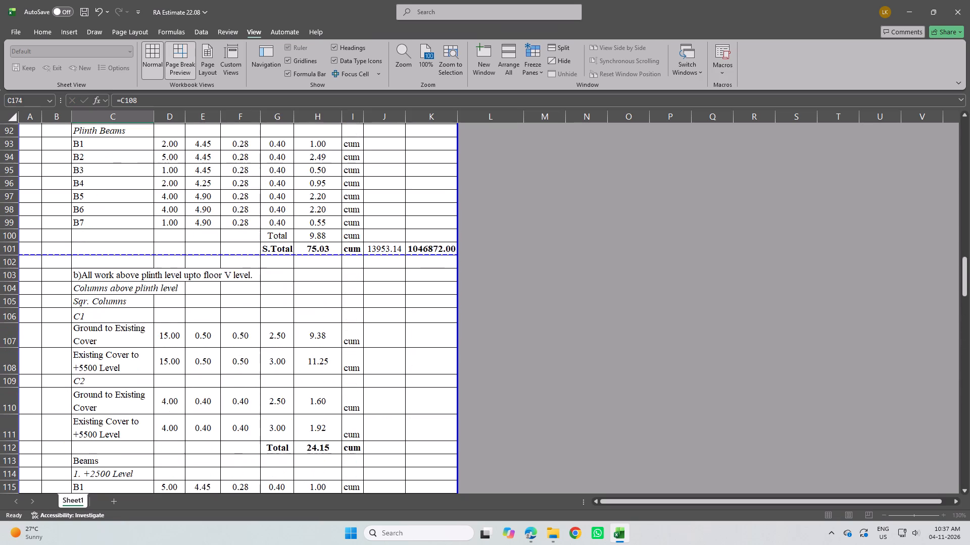
{"action": "scroll", "coordinate": [150, 308], "scroll_direction": "up", "scroll_amount": 18}
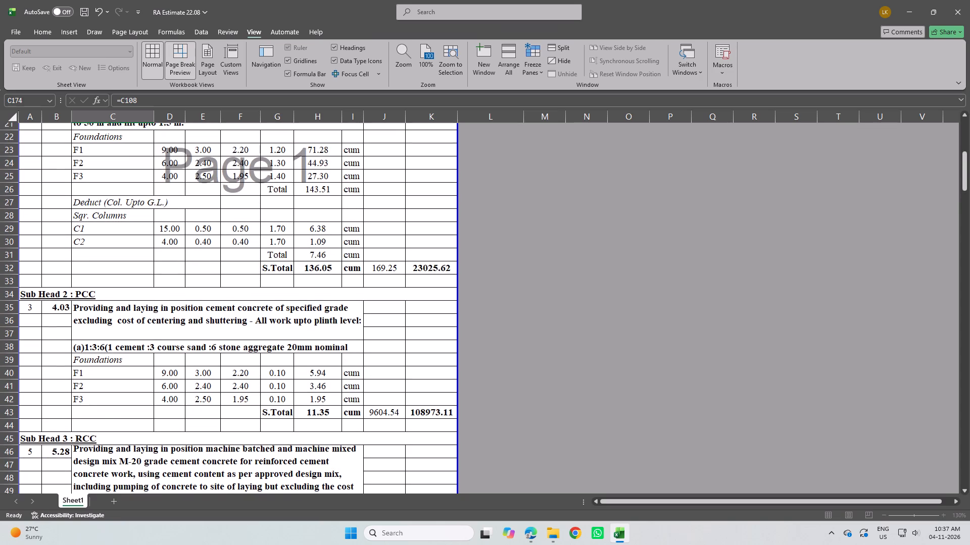
{"action": "scroll", "coordinate": [154, 299], "scroll_direction": "up", "scroll_amount": 5}
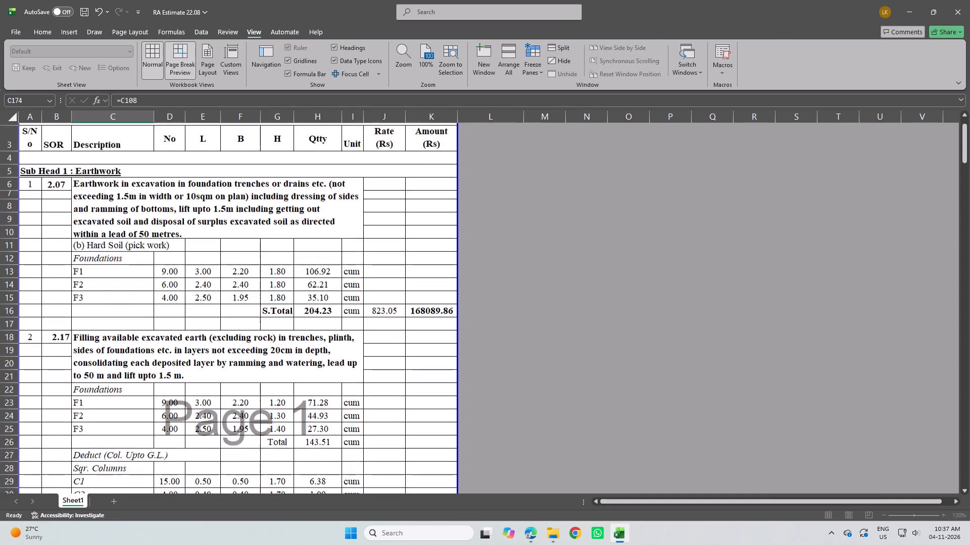
{"action": "scroll", "coordinate": [140, 298], "scroll_direction": "up", "scroll_amount": 1}
{"action": "scroll", "coordinate": [140, 298], "scroll_direction": "down", "scroll_amount": 15}
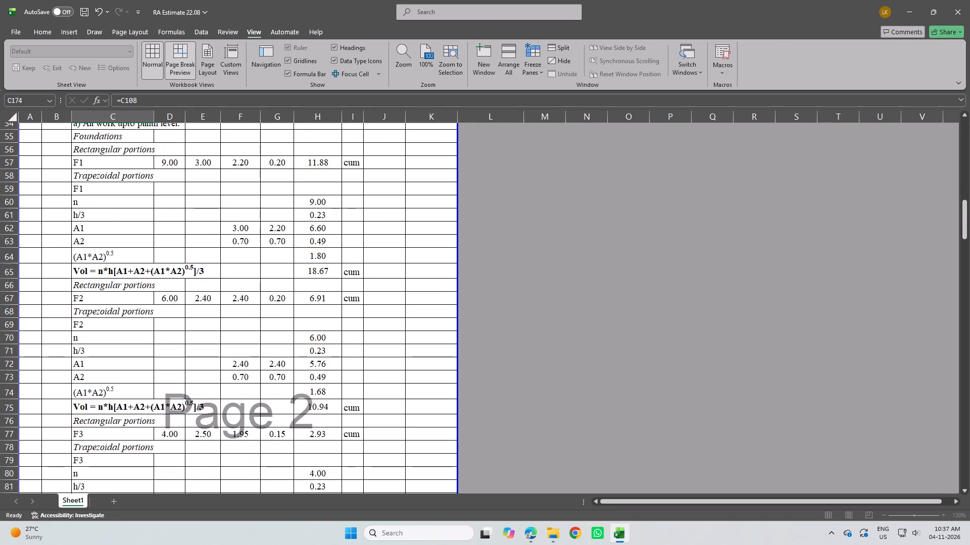
{"action": "scroll", "coordinate": [151, 287], "scroll_direction": "down", "scroll_amount": 7}
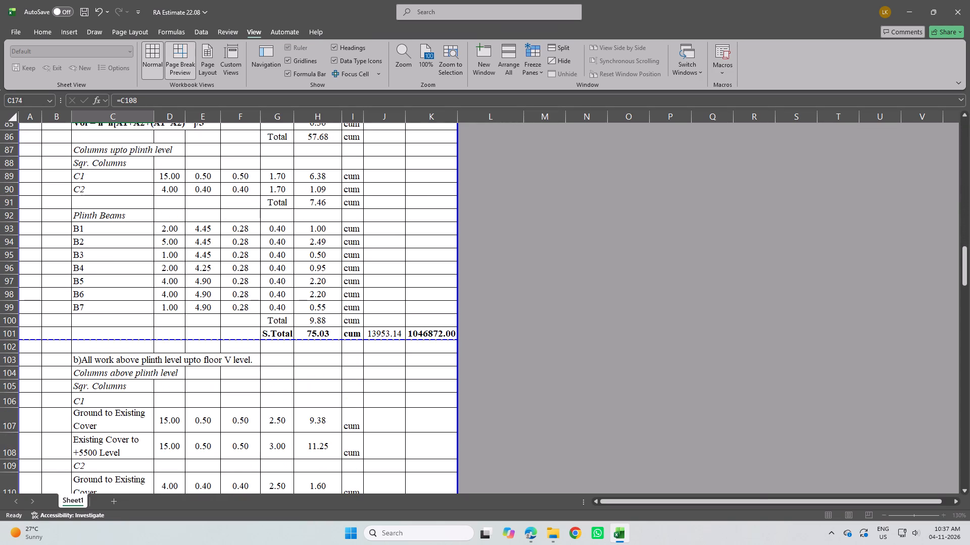
{"action": "scroll", "coordinate": [63, 251], "scroll_direction": "down", "scroll_amount": 4}
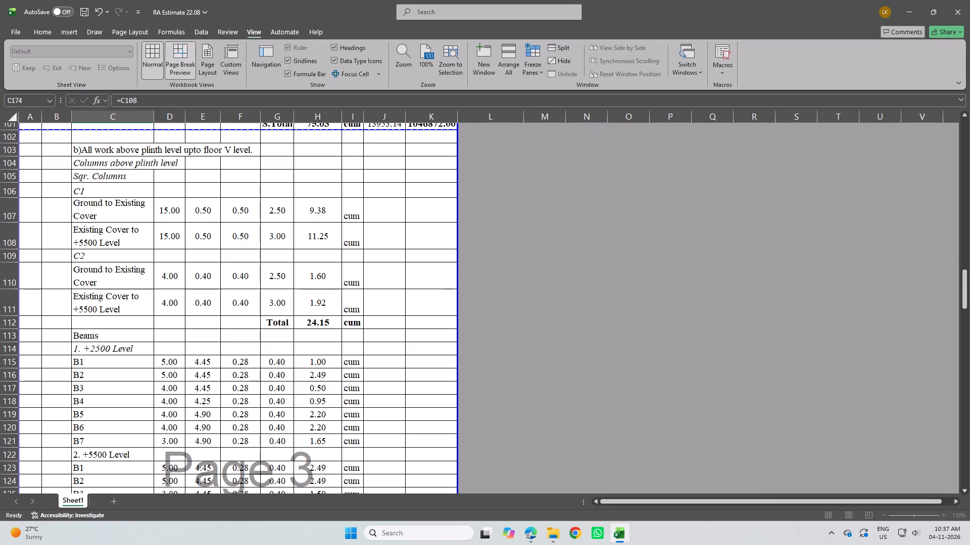
Insert a blank row below the Existing Cover to +5500 Level row of both C2 and C1 under Columns above plinth level.
{"action": "triple_click", "coordinate": [98, 303]}
{"action": "key", "text": "Escape"}
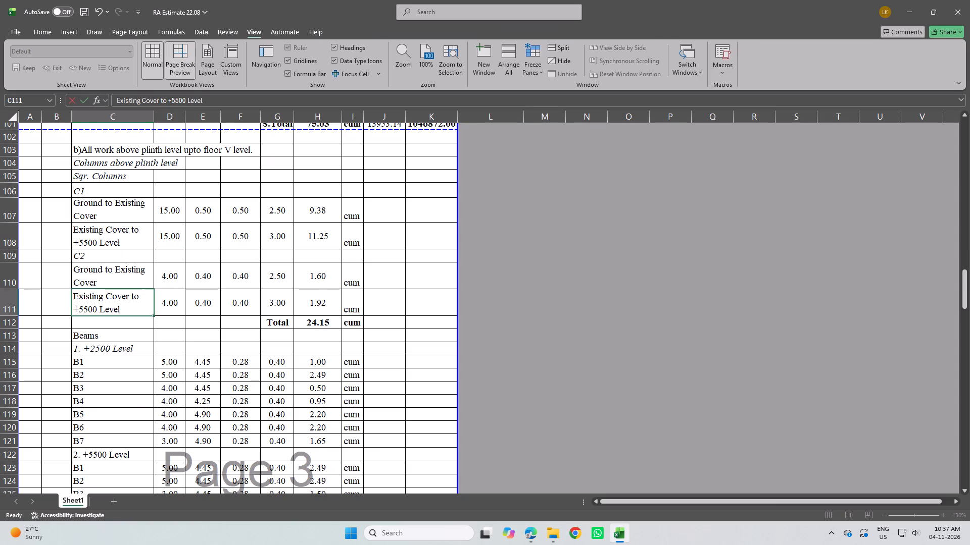
{"action": "left_click", "coordinate": [3, 323]}
{"action": "right_click", "coordinate": [3, 323]}
{"action": "left_click", "coordinate": [52, 156]}
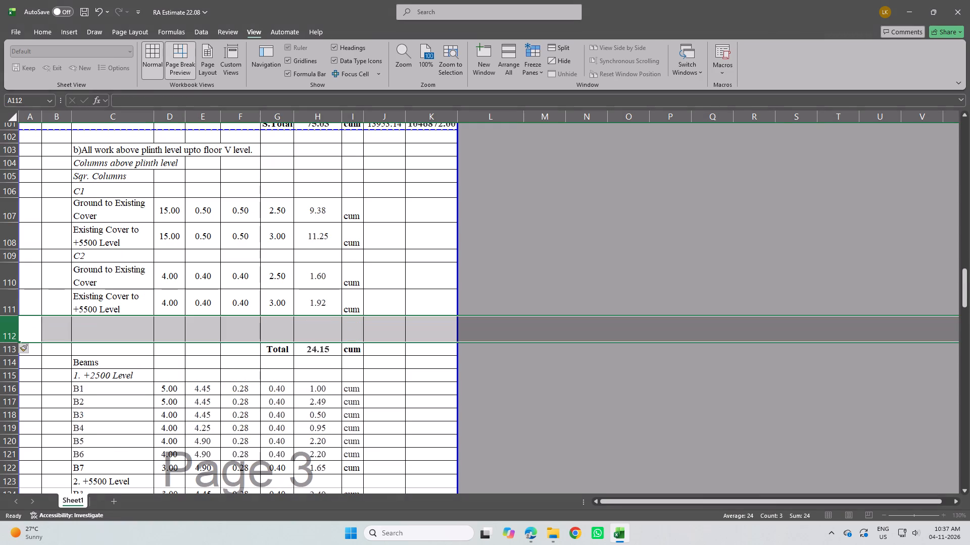
{"action": "left_click", "coordinate": [8, 251]}
{"action": "right_click", "coordinate": [8, 252]}
{"action": "left_click", "coordinate": [59, 338]}
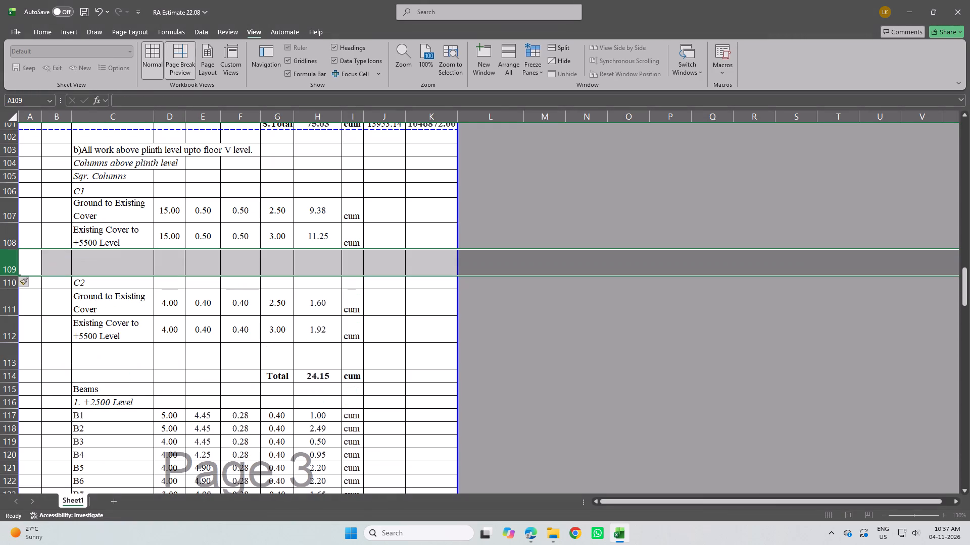
Copy C1's "Existing Cover to +5500 Level" description from cell C108 into cell C109.
{"action": "left_click", "coordinate": [106, 251]}
{"action": "left_click", "coordinate": [110, 230]}
{"action": "key", "text": "ctrl+c"}
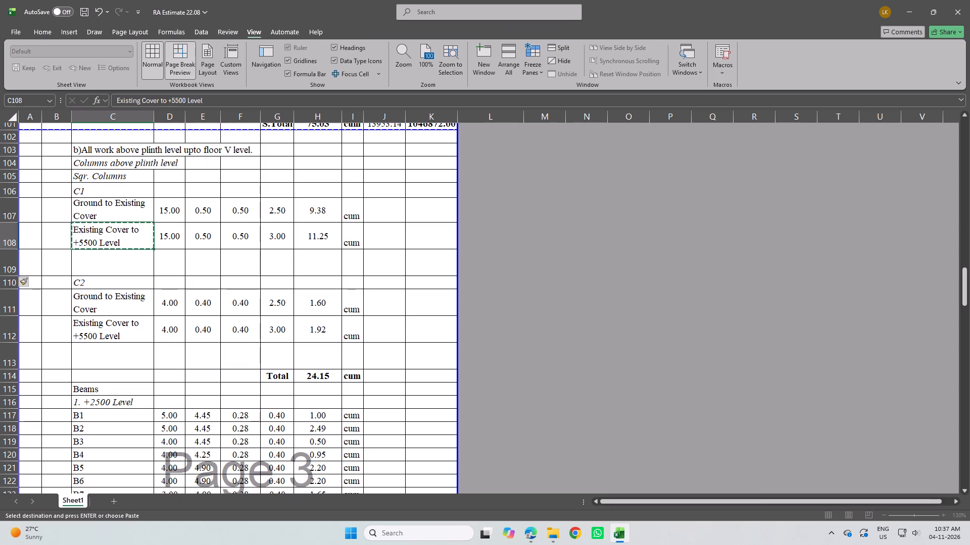
{"action": "left_click", "coordinate": [105, 266]}
{"action": "key", "text": "ctrl+v"}
Change the copied description in cell C109 under C1 to "+5500 Level to +7850 level".
{"action": "double_click", "coordinate": [99, 265]}
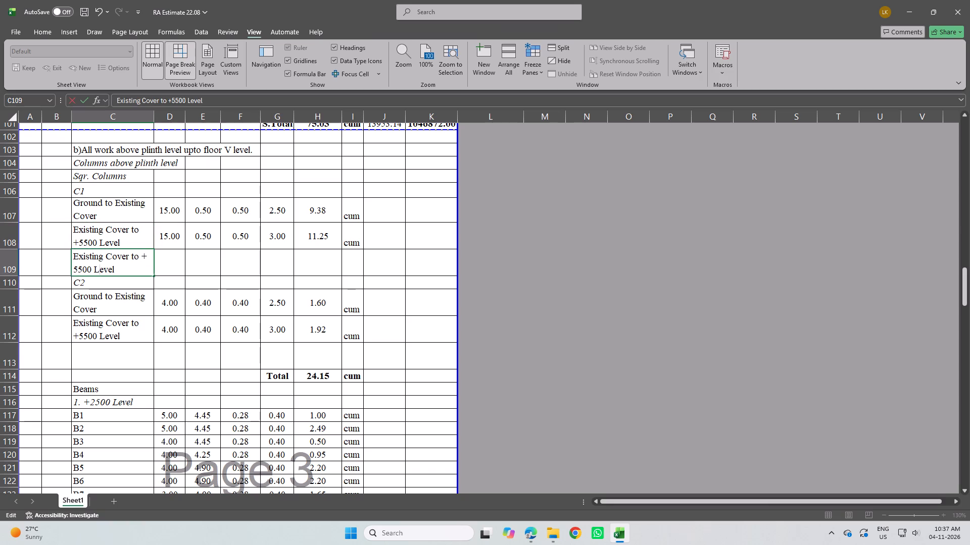
{"action": "left_click_drag", "start_coordinate": [148, 255], "coordinate": [73, 262]}
{"action": "left_click_drag", "start_coordinate": [139, 259], "coordinate": [130, 260]}
{"action": "left_click_drag", "start_coordinate": [130, 260], "coordinate": [75, 258]}
{"action": "key", "text": "BackSpace"}
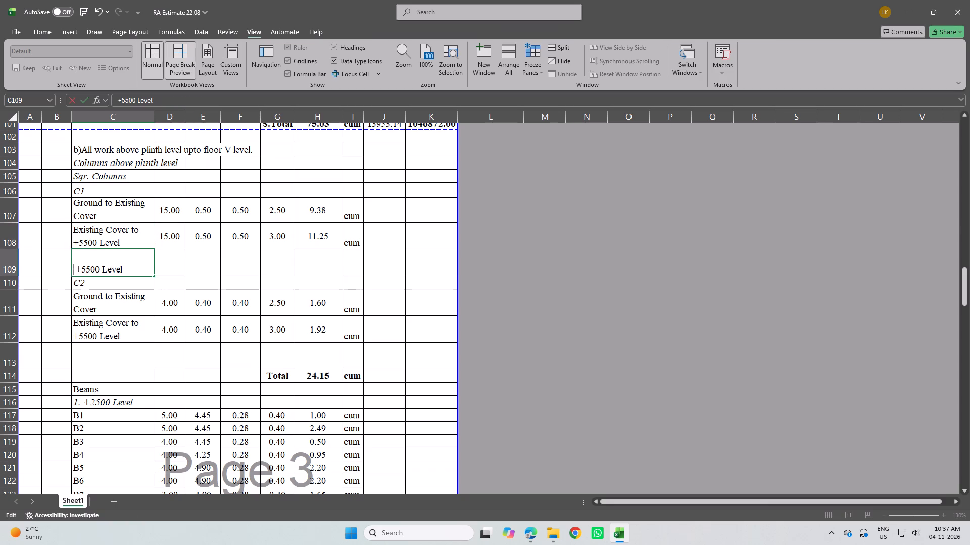
{"action": "left_click", "coordinate": [118, 263]}
{"action": "left_click", "coordinate": [125, 265]}
{"action": "key", "text": "space"}
{"action": "key", "text": "t"}
{"action": "type", "text": "o"}
{"action": "key", "text": "space"}
{"action": "type", "text": "+78"}
{"action": "key", "text": "BackSpace"}
{"action": "key", "text": "BackSpace"}
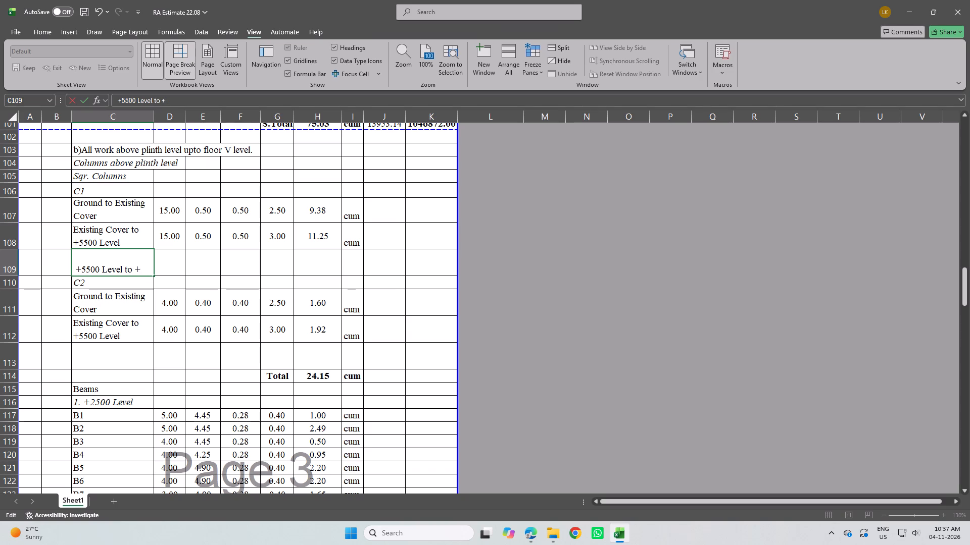
{"action": "key", "text": "space"}
{"action": "key", "text": "BackSpace"}
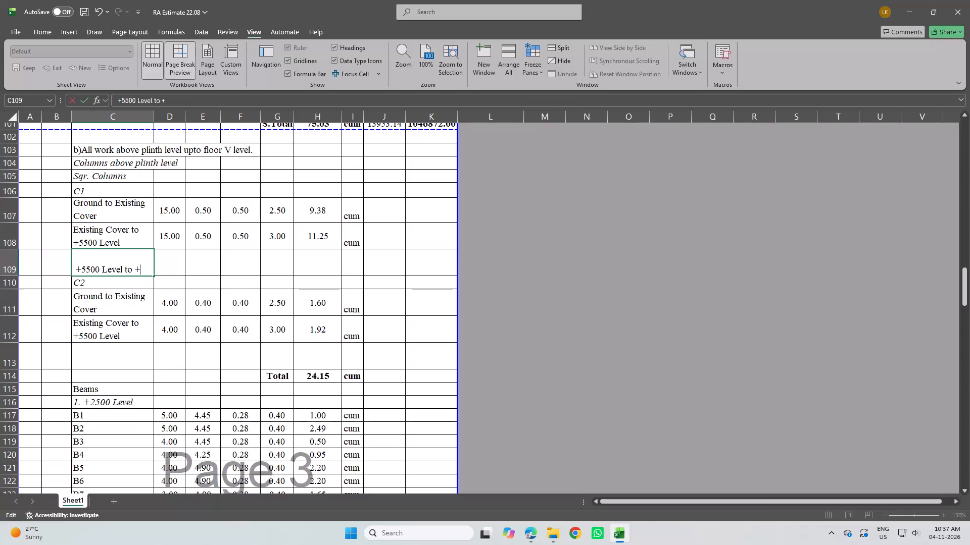
{"action": "type", "text": "7850"}
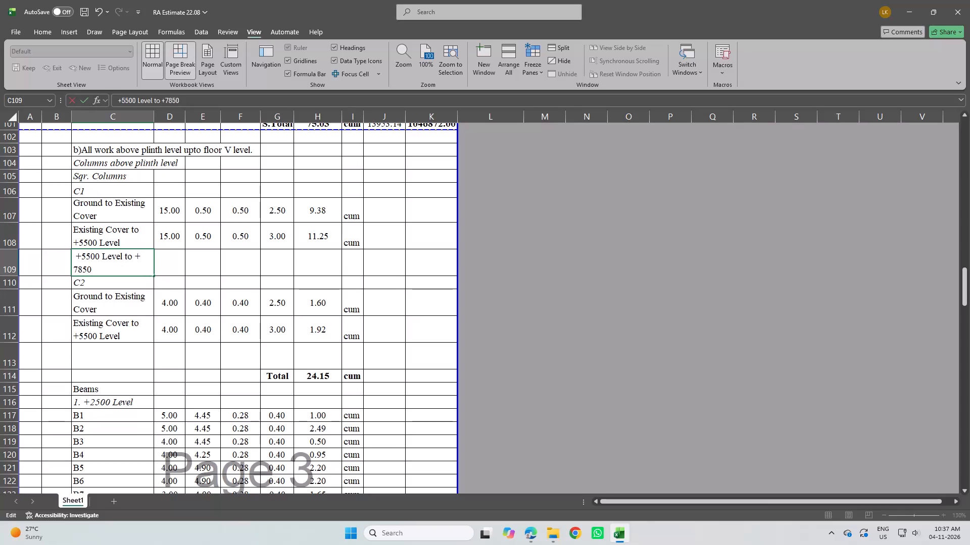
{"action": "key", "text": "space"}
{"action": "type", "text": "l"}
{"action": "key", "text": "BackSpace"}
{"action": "type", "text": "level"}
{"action": "key", "text": "Return"}
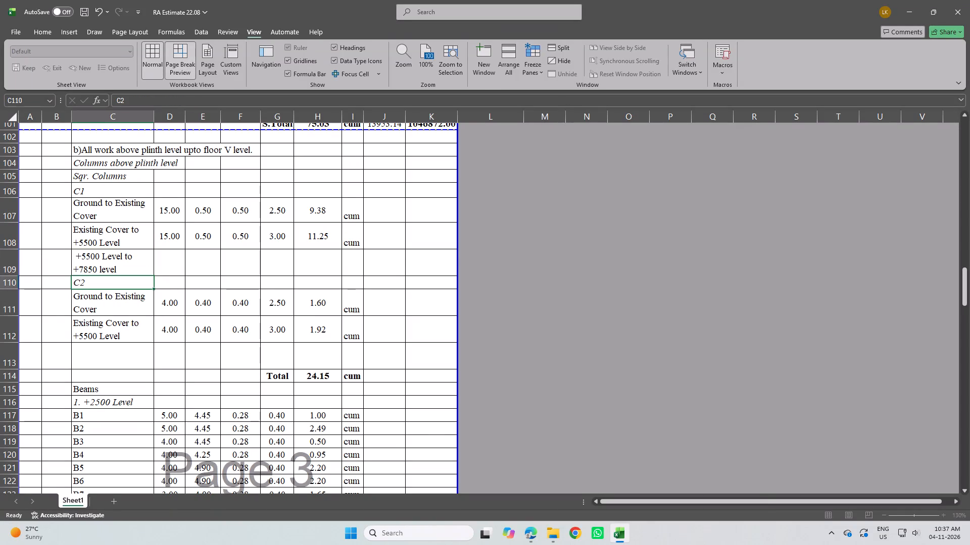
Enter 15 as the number of C1 columns in the +5500 Level to +7850 level row.
{"action": "left_click", "coordinate": [177, 262]}
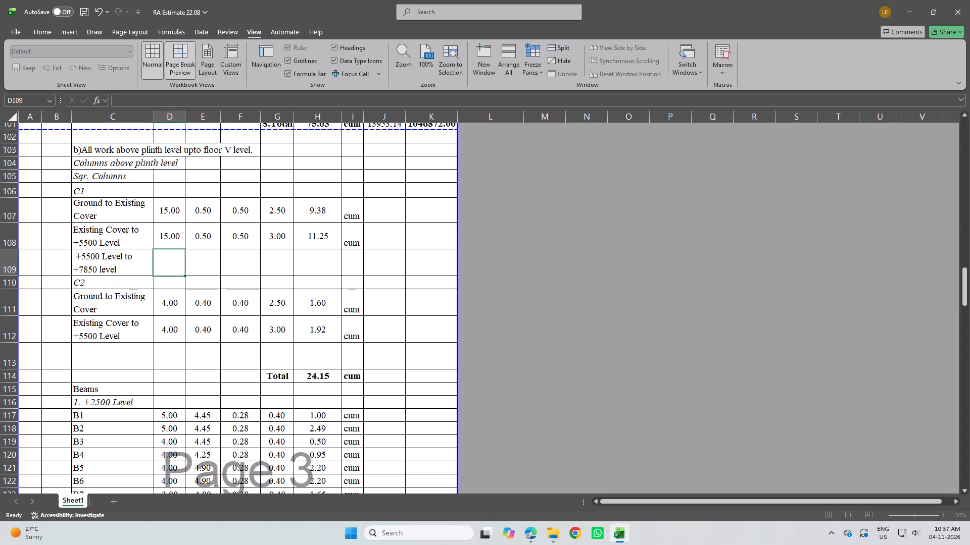
{"action": "type", "text": "18"}
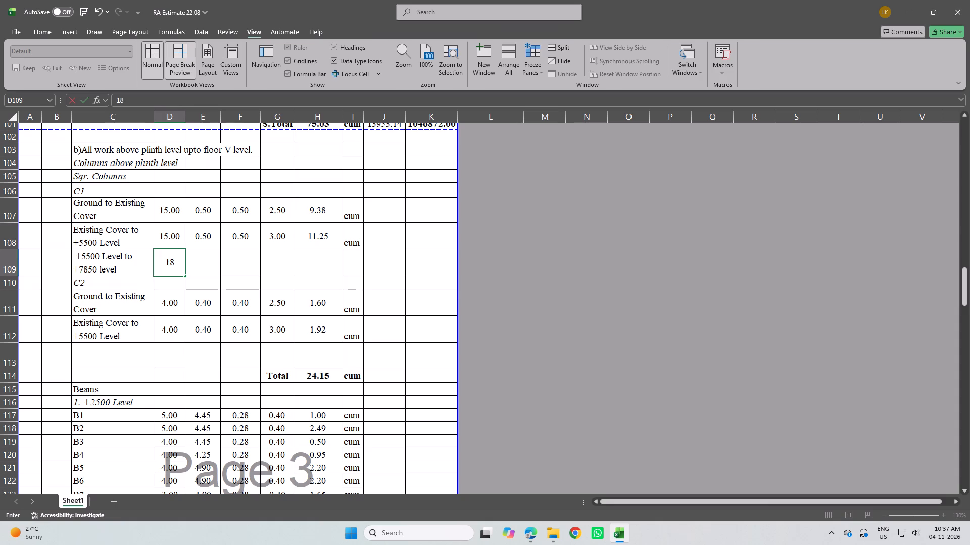
{"action": "key", "text": "BackSpace"}
{"action": "key", "text": "5"}
{"action": "left_click", "coordinate": [208, 279]}
Fill C1's section dimensions, quantity formula and unit from row 108 into row 109, and set the row 109 height to 2.7.
{"action": "left_click", "coordinate": [205, 233]}
{"action": "left_click_drag", "start_coordinate": [202, 237], "coordinate": [336, 218]}
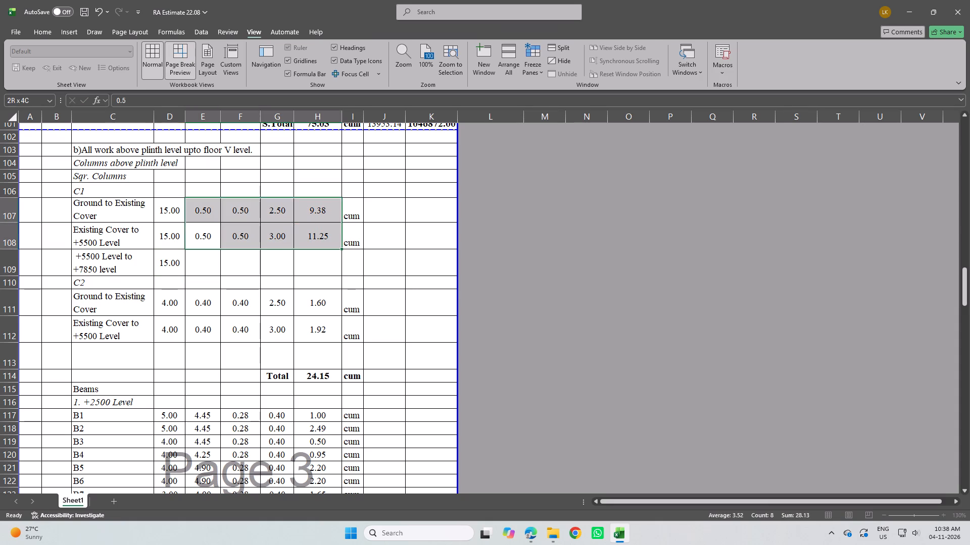
{"action": "left_click_drag", "start_coordinate": [336, 218], "coordinate": [342, 229]}
{"action": "left_click_drag", "start_coordinate": [209, 238], "coordinate": [328, 232]}
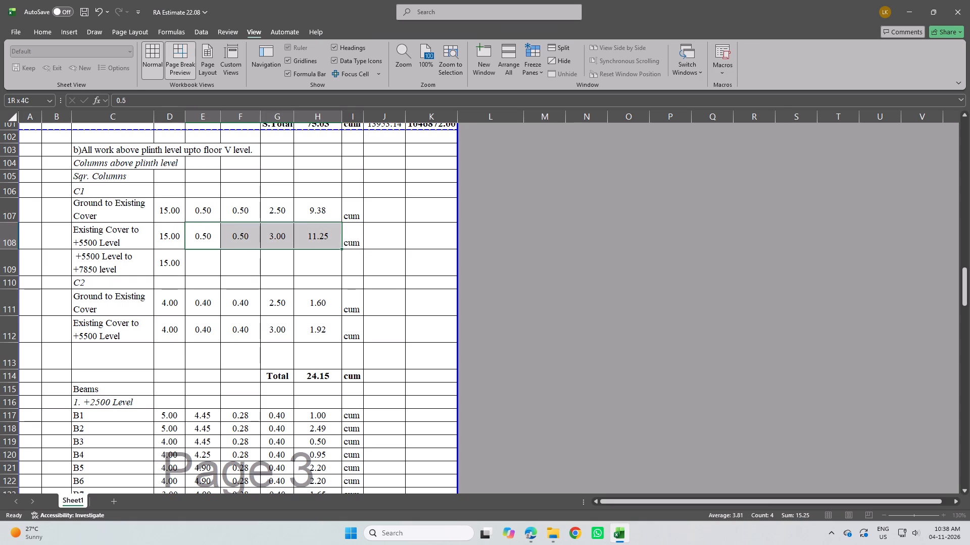
{"action": "left_click_drag", "start_coordinate": [328, 232], "coordinate": [354, 241]}
{"action": "left_click_drag", "start_coordinate": [363, 247], "coordinate": [362, 268]}
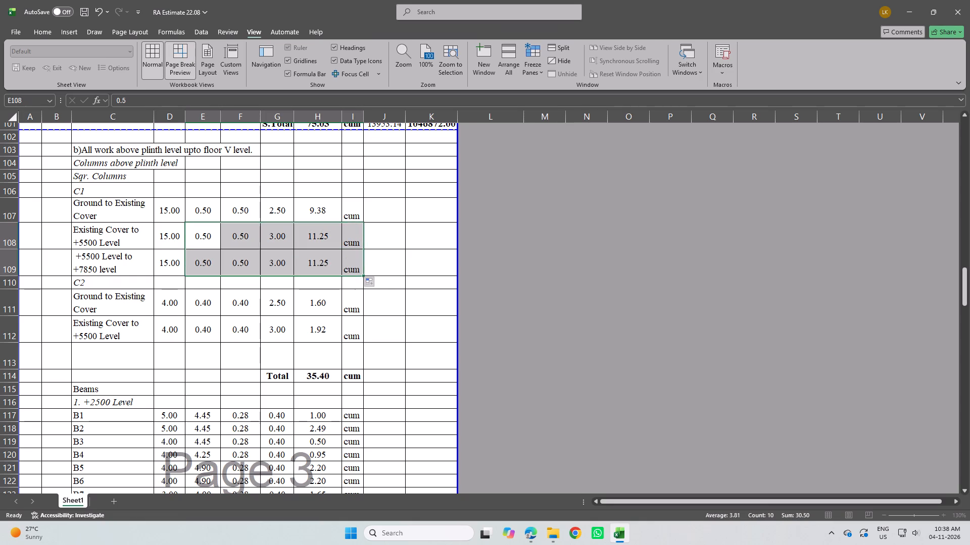
{"action": "double_click", "coordinate": [281, 263]}
{"action": "key", "text": "BackSpace"}
{"action": "key", "text": "2"}
{"action": "type", "text": ".7"}
{"action": "key", "text": "Return"}
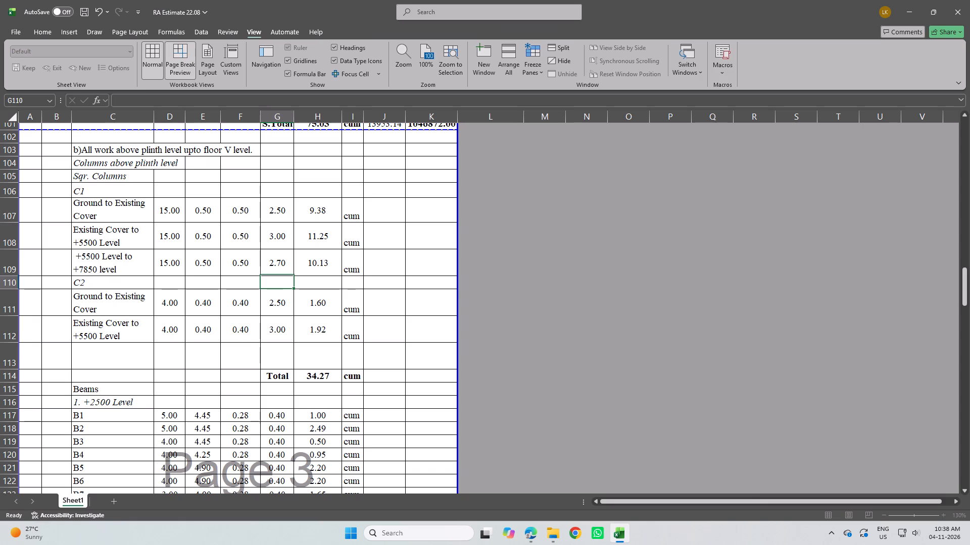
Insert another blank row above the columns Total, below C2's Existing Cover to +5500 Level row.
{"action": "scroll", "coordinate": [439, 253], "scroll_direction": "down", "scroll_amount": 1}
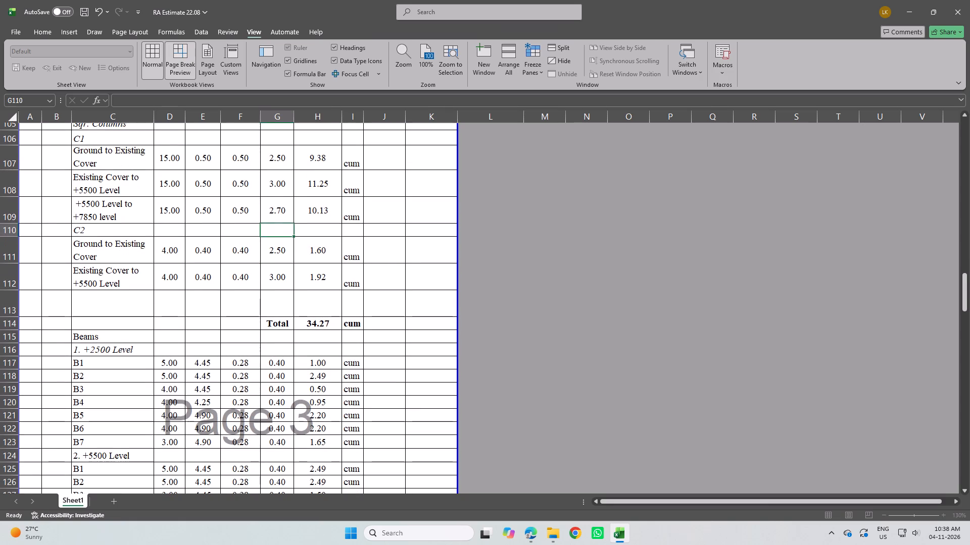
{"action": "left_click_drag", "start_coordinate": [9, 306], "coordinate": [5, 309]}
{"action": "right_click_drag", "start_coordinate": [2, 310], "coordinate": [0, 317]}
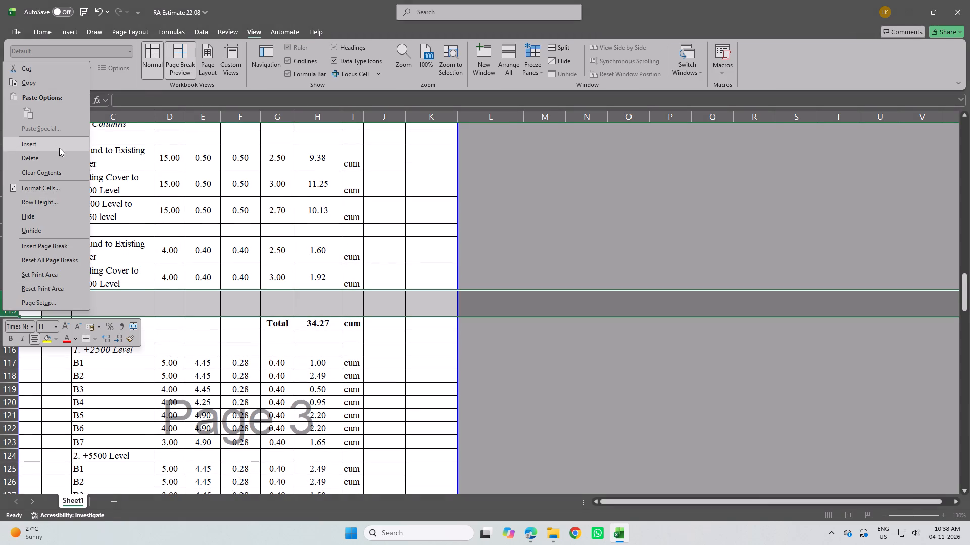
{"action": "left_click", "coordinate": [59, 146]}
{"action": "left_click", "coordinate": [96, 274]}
Copy C1's entire +5500 Level to +7850 level row into blank row 113 under C2.
{"action": "left_click", "coordinate": [8, 214]}
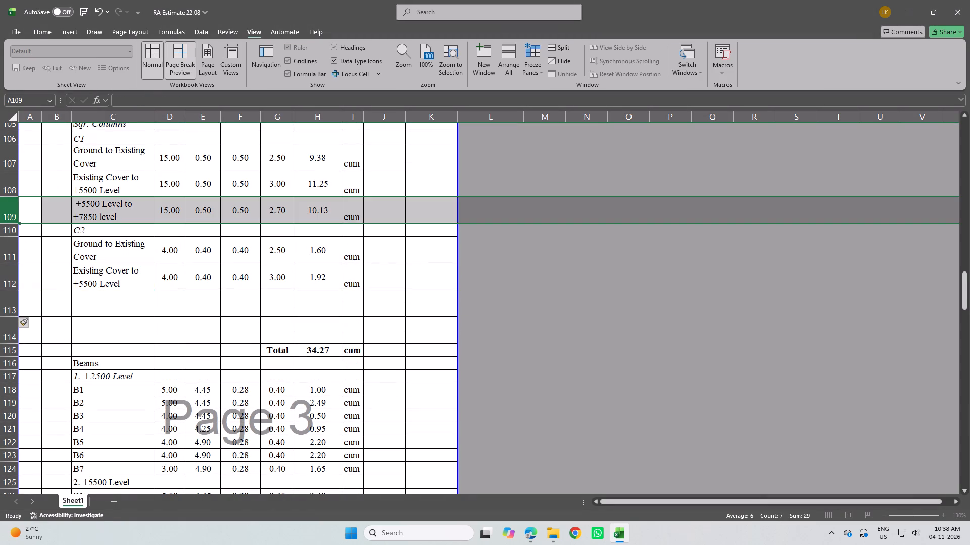
{"action": "key", "text": "ctrl+c"}
{"action": "left_click", "coordinate": [0, 307]}
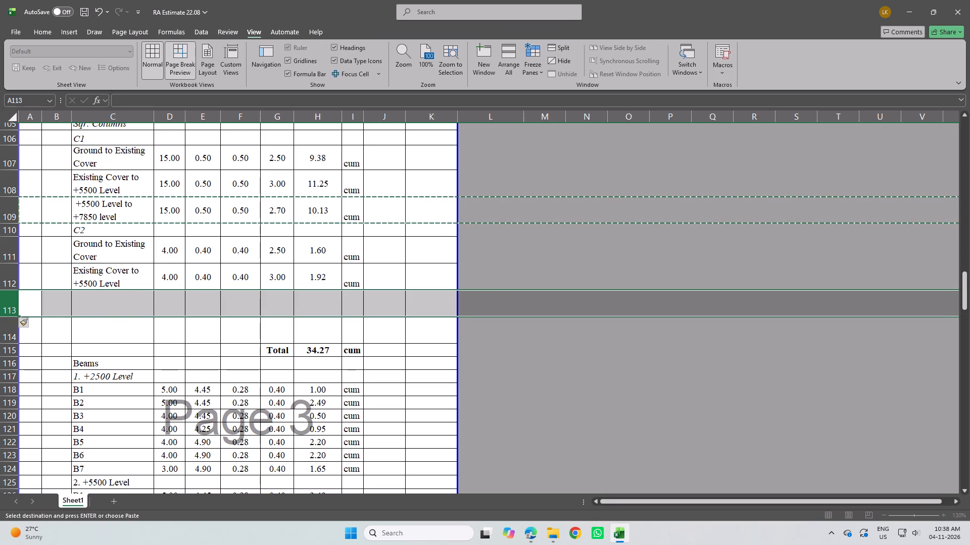
{"action": "key", "text": "ctrl+v"}
Set the number of C2 columns in the +5500 Level to +7850 level row to 3.
{"action": "left_click", "coordinate": [212, 277]}
{"action": "left_click", "coordinate": [172, 278]}
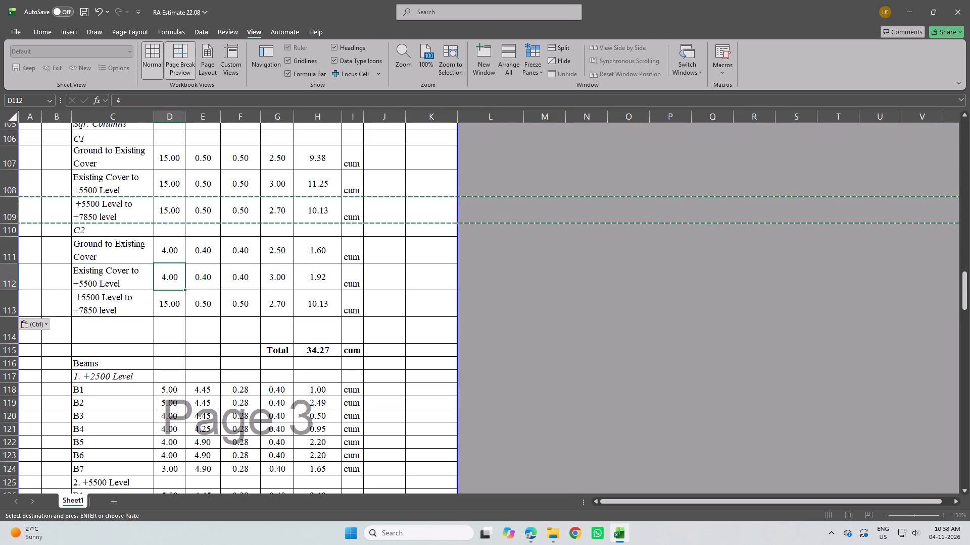
{"action": "left_click_drag", "start_coordinate": [183, 289], "coordinate": [183, 313]}
{"action": "left_click", "coordinate": [154, 309]}
{"action": "left_click", "coordinate": [180, 302]}
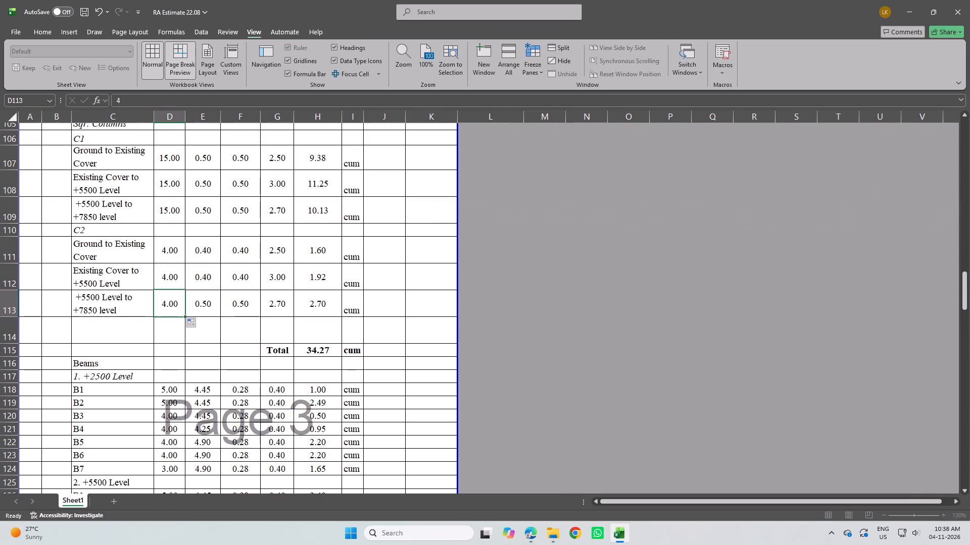
{"action": "key", "text": "3"}
{"action": "key", "text": "Return"}
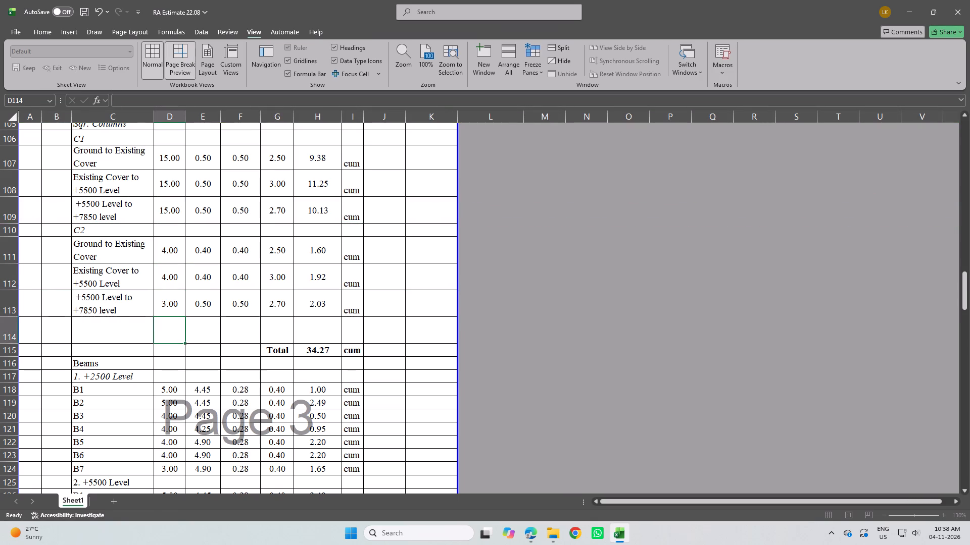
Fill C2's section dimensions, quantity formula and unit from row 112 into row 113, and set the row 113 height to 2.7.
{"action": "left_click_drag", "start_coordinate": [203, 281], "coordinate": [347, 281]}
{"action": "left_click_drag", "start_coordinate": [364, 289], "coordinate": [363, 306]}
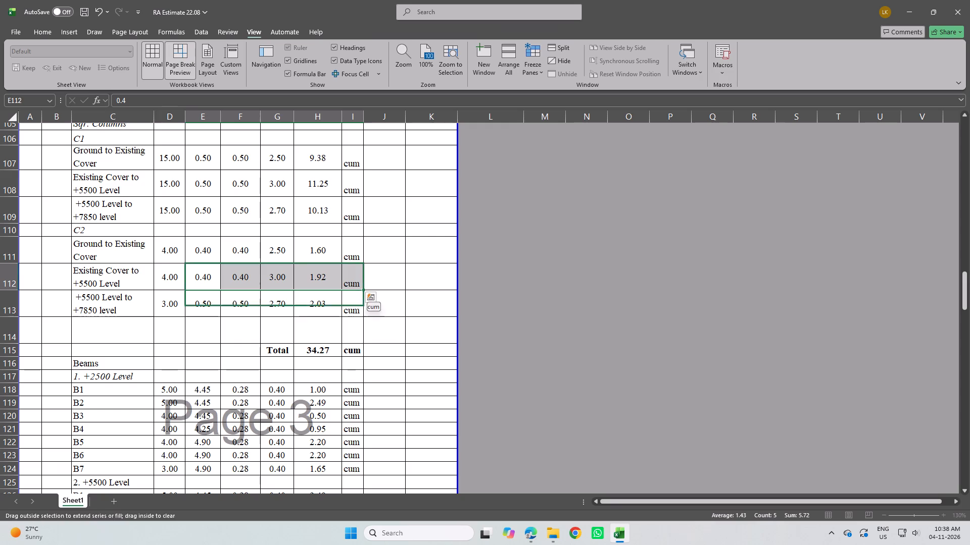
{"action": "left_click_drag", "start_coordinate": [363, 306], "coordinate": [363, 311]}
{"action": "left_click", "coordinate": [269, 299]}
{"action": "type", "text": "2."}
{"action": "key", "text": "7"}
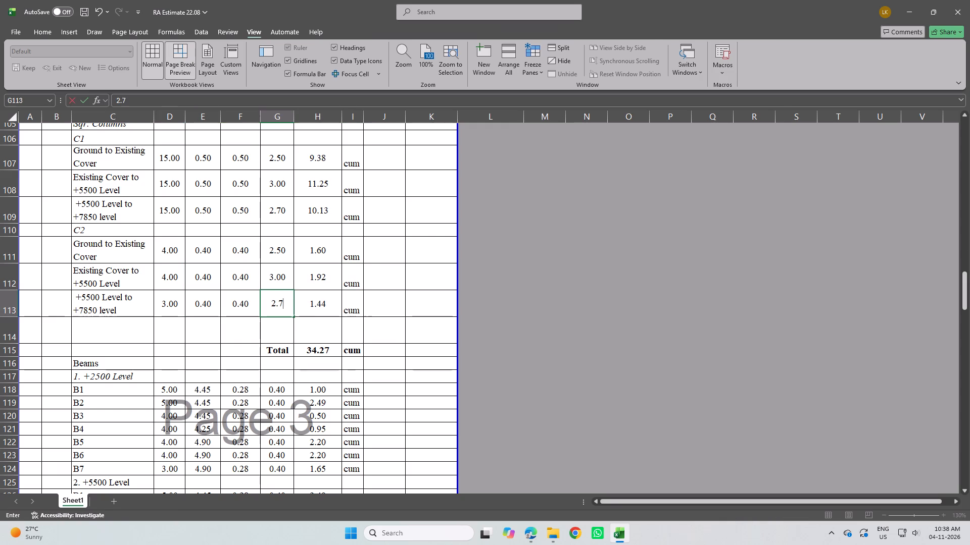
{"action": "key", "text": "Return"}
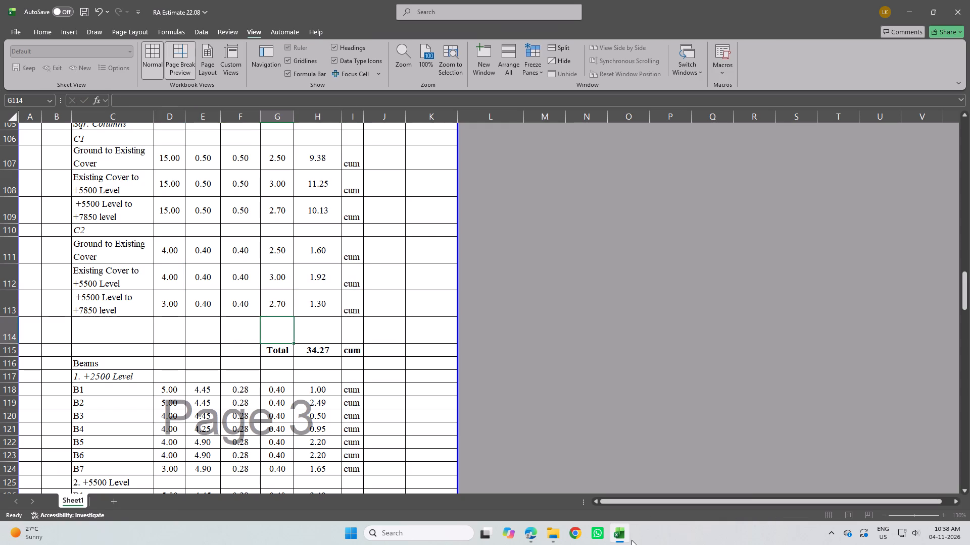
Switch to Edge and examine the clear water sump elevations, as well as the +7850 level beam layout in the structural drawings.
{"action": "left_click", "coordinate": [534, 538]}
{"action": "left_click", "coordinate": [188, 14]}
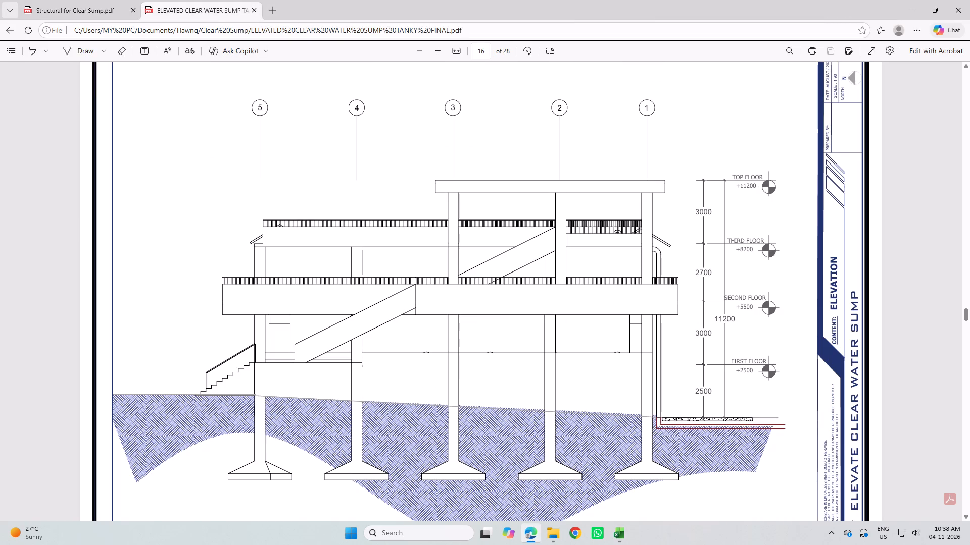
{"action": "scroll", "coordinate": [620, 336], "scroll_direction": "up", "scroll_amount": 8}
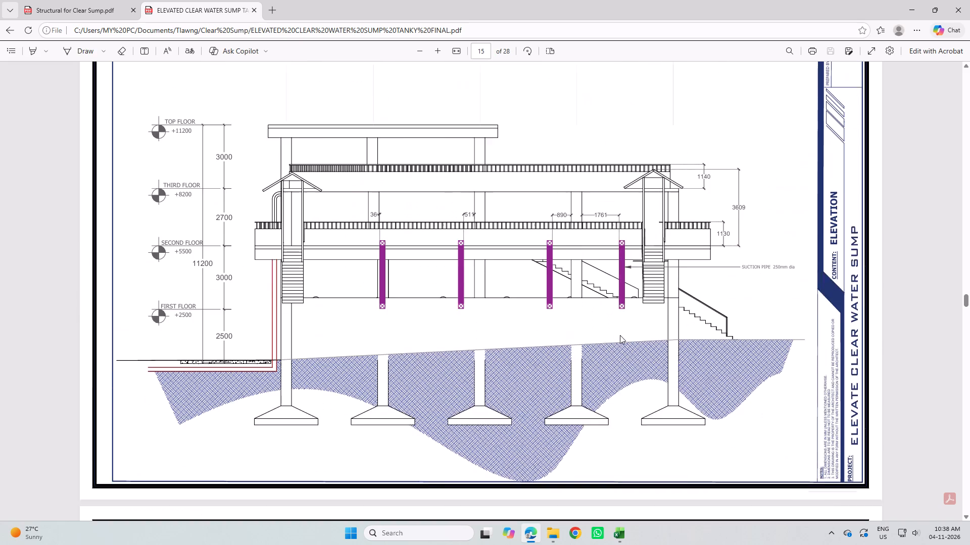
{"action": "scroll", "coordinate": [622, 335], "scroll_direction": "up", "scroll_amount": 2}
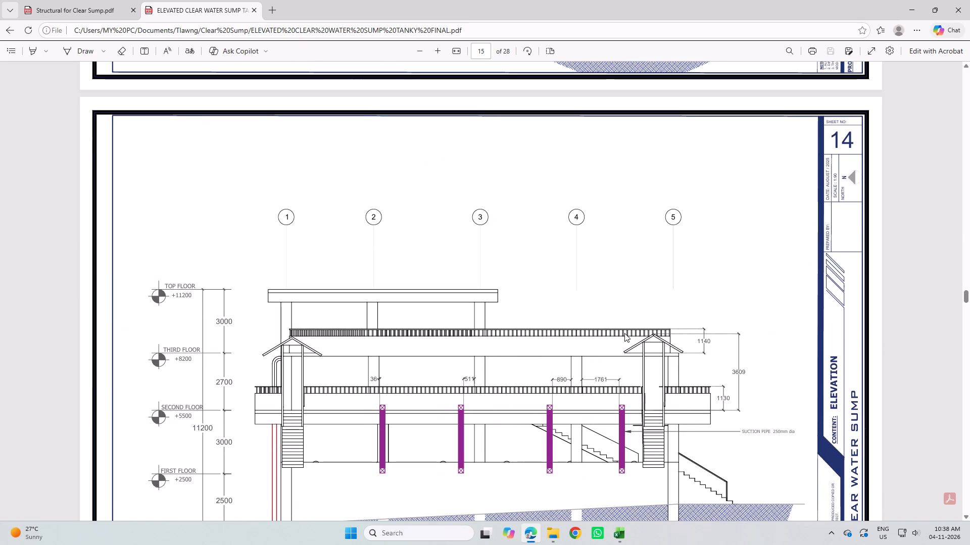
{"action": "scroll", "coordinate": [624, 333], "scroll_direction": "down", "scroll_amount": 11}
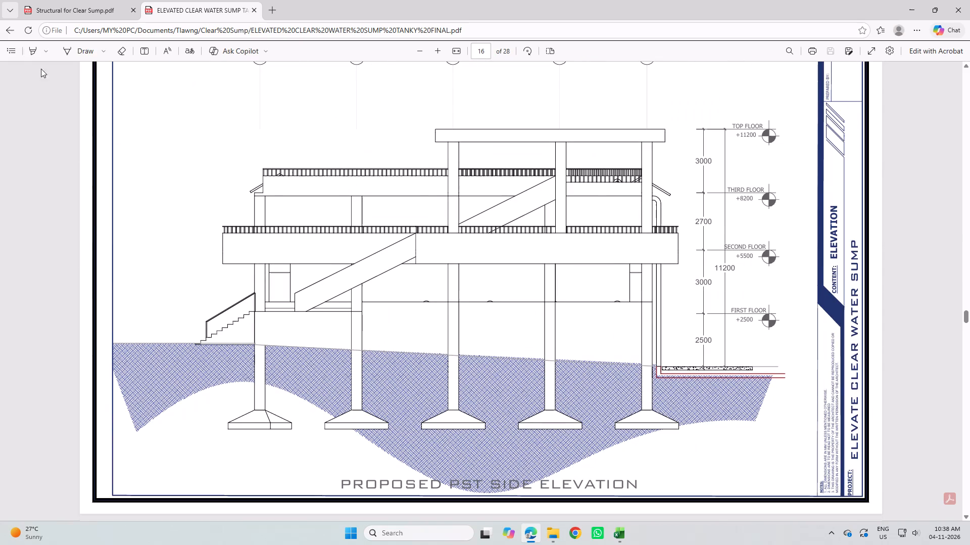
{"action": "left_click", "coordinate": [60, 9]}
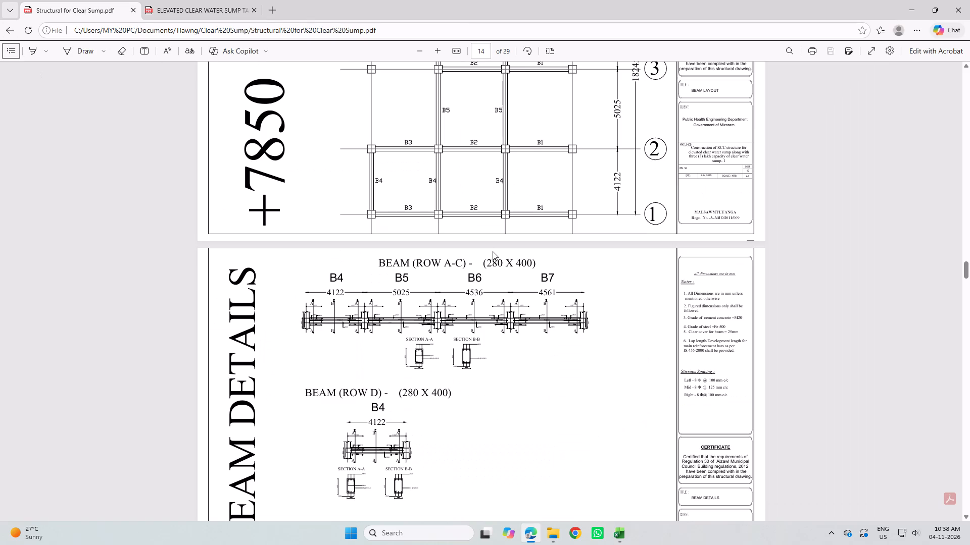
{"action": "scroll", "coordinate": [493, 251], "scroll_direction": "up", "scroll_amount": 7}
{"action": "scroll", "coordinate": [500, 254], "scroll_direction": "down", "scroll_amount": 4}
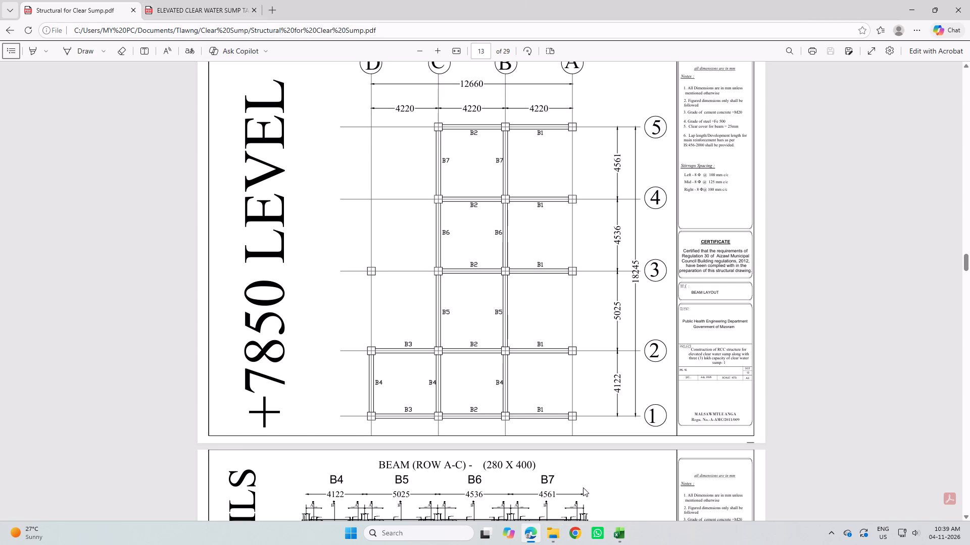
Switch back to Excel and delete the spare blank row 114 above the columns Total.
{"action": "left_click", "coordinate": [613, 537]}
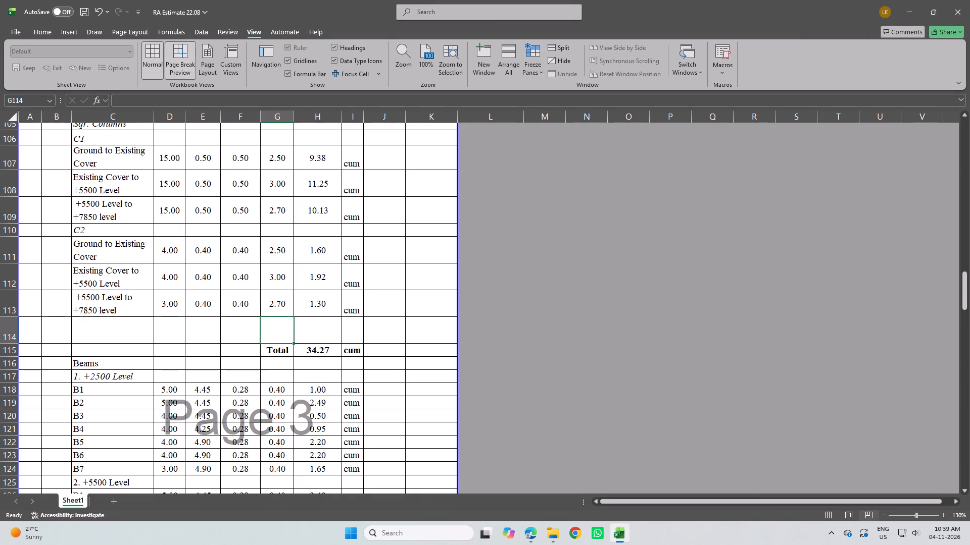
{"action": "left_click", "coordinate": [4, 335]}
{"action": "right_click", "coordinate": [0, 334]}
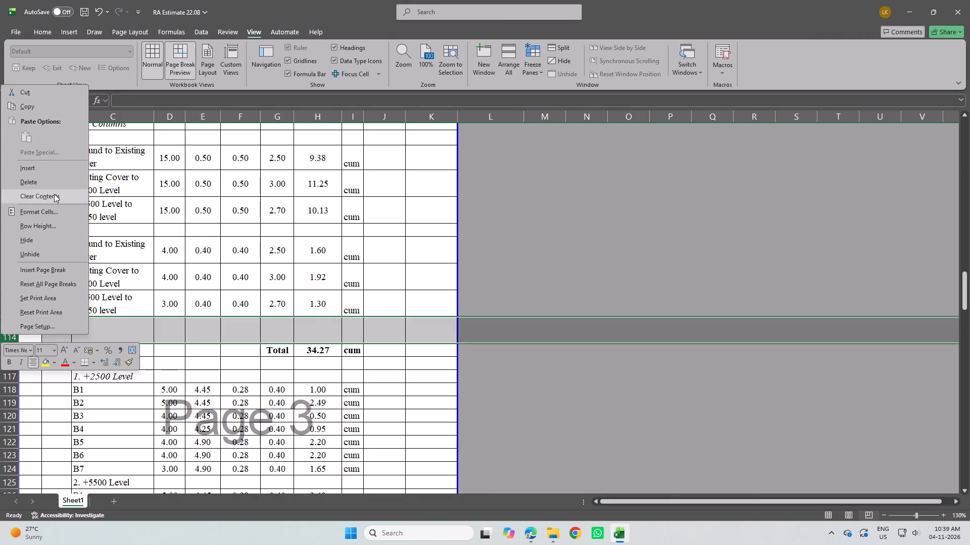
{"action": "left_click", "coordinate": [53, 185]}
Insert seven blank rows at row 136, above the beams S.Total.
{"action": "scroll", "coordinate": [362, 375], "scroll_direction": "down", "scroll_amount": 5}
{"action": "scroll", "coordinate": [290, 346], "scroll_direction": "up", "scroll_amount": 2}
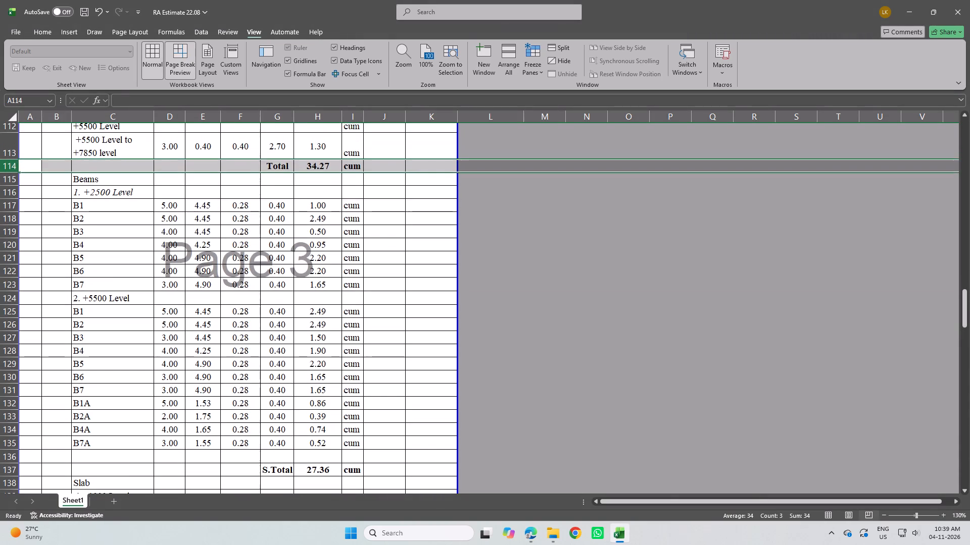
{"action": "scroll", "coordinate": [290, 346], "scroll_direction": "down", "scroll_amount": 1}
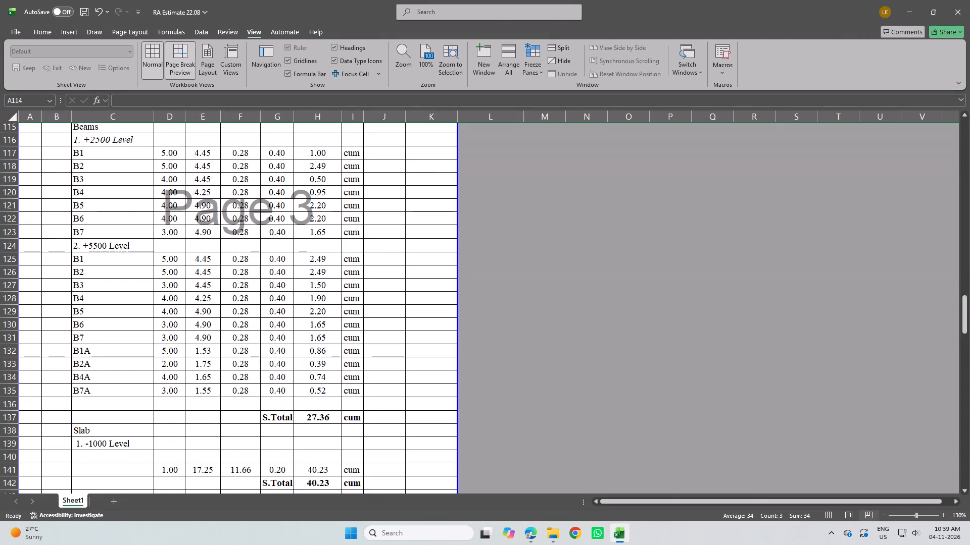
{"action": "scroll", "coordinate": [290, 346], "scroll_direction": "down", "scroll_amount": 1}
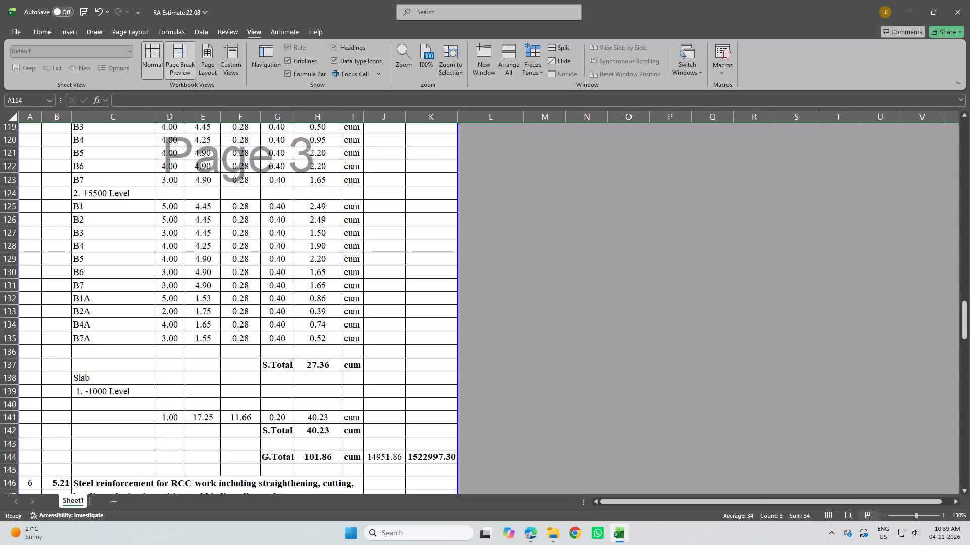
{"action": "left_click_drag", "start_coordinate": [15, 349], "coordinate": [33, 425]}
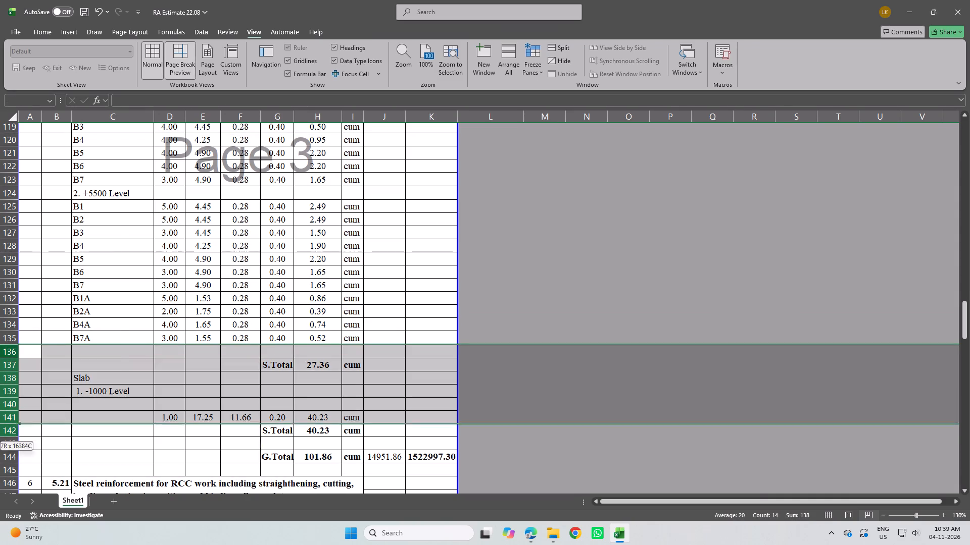
{"action": "left_click_drag", "start_coordinate": [33, 425], "coordinate": [35, 437]}
{"action": "right_click_drag", "start_coordinate": [33, 425], "coordinate": [32, 399]}
{"action": "left_click", "coordinate": [87, 258]}
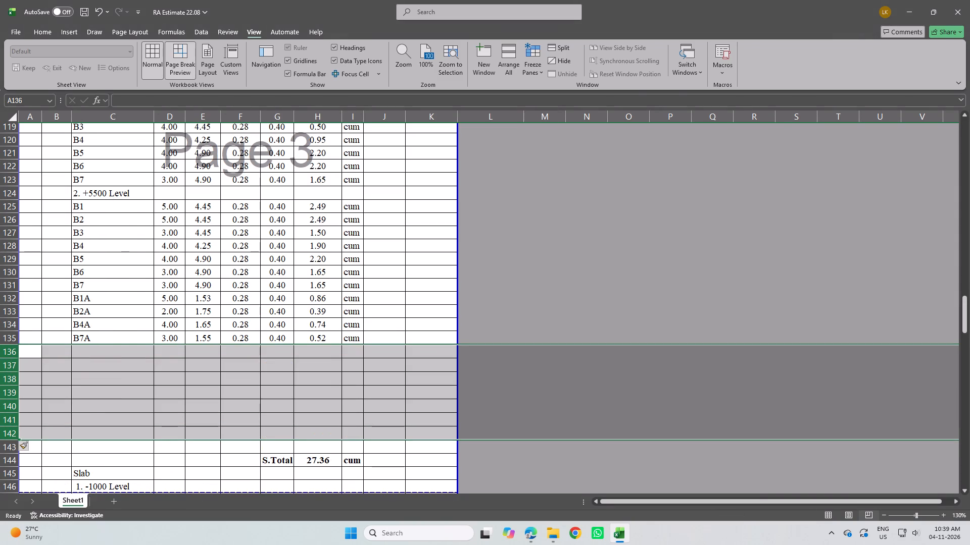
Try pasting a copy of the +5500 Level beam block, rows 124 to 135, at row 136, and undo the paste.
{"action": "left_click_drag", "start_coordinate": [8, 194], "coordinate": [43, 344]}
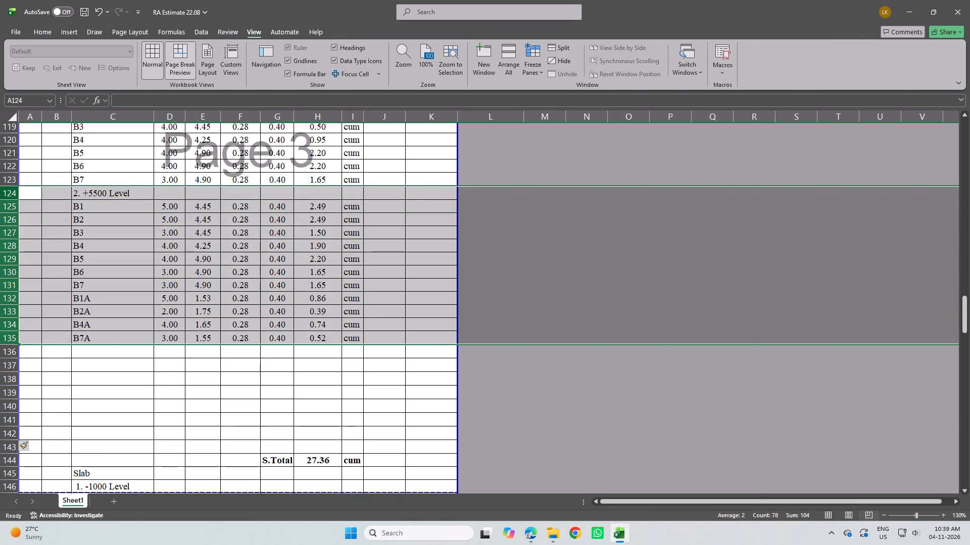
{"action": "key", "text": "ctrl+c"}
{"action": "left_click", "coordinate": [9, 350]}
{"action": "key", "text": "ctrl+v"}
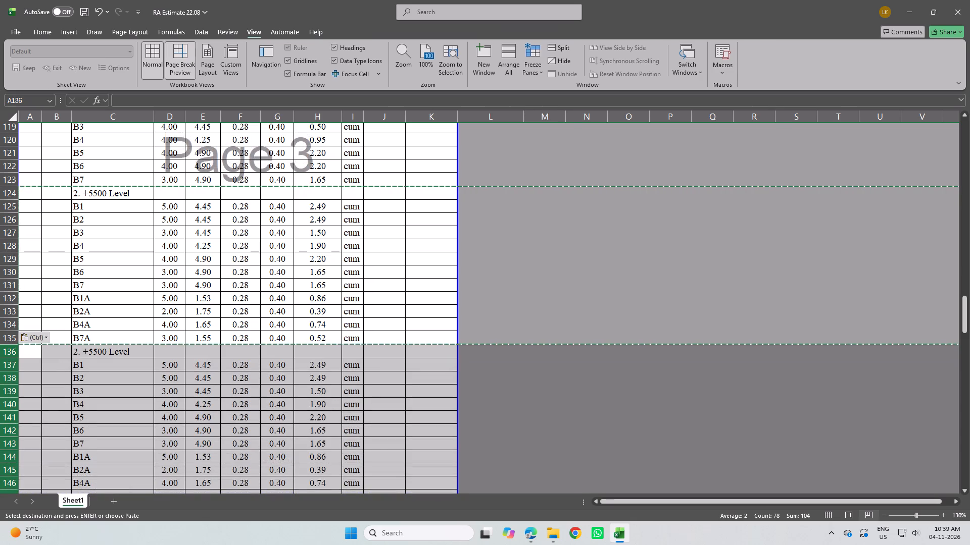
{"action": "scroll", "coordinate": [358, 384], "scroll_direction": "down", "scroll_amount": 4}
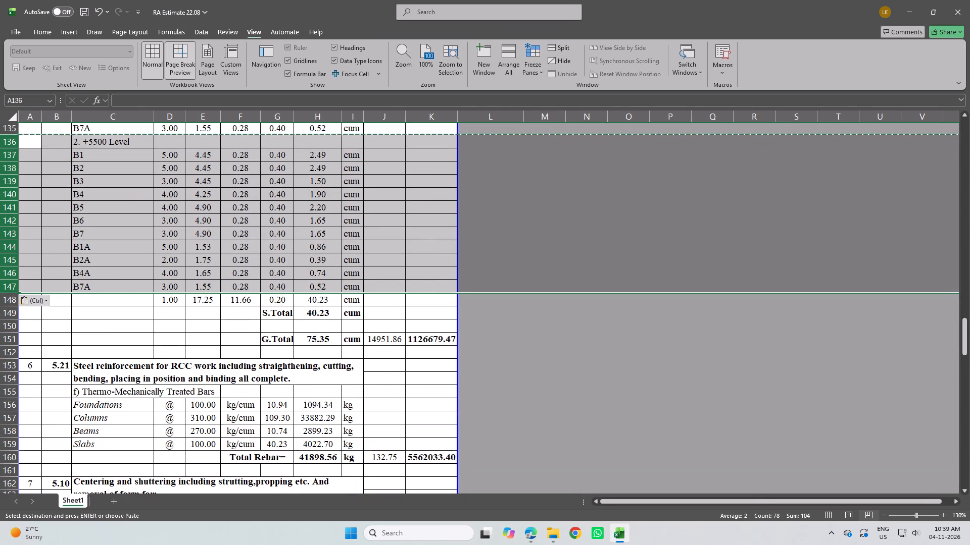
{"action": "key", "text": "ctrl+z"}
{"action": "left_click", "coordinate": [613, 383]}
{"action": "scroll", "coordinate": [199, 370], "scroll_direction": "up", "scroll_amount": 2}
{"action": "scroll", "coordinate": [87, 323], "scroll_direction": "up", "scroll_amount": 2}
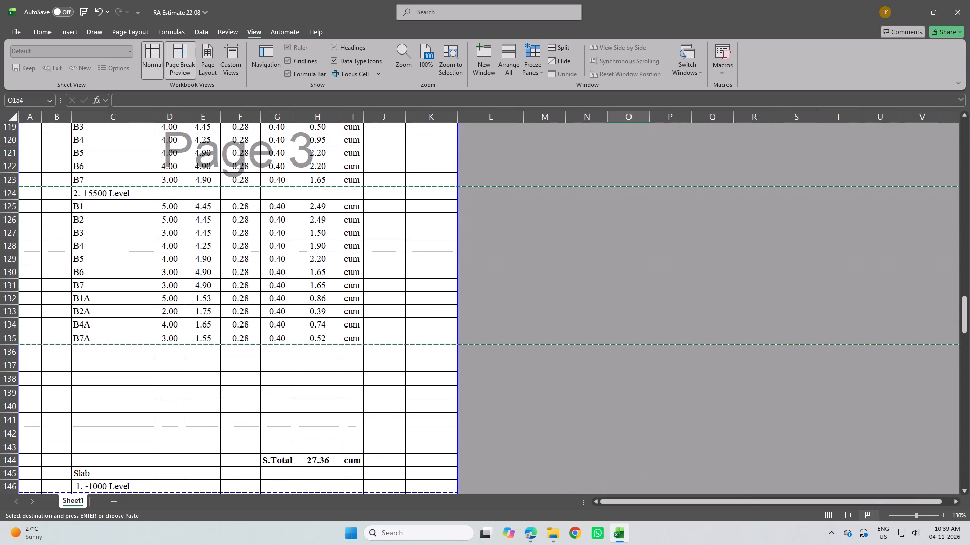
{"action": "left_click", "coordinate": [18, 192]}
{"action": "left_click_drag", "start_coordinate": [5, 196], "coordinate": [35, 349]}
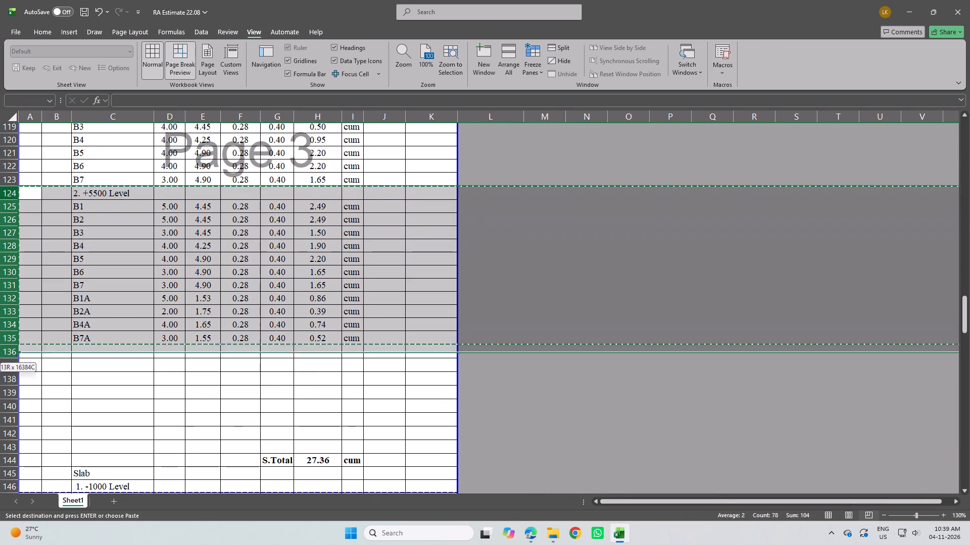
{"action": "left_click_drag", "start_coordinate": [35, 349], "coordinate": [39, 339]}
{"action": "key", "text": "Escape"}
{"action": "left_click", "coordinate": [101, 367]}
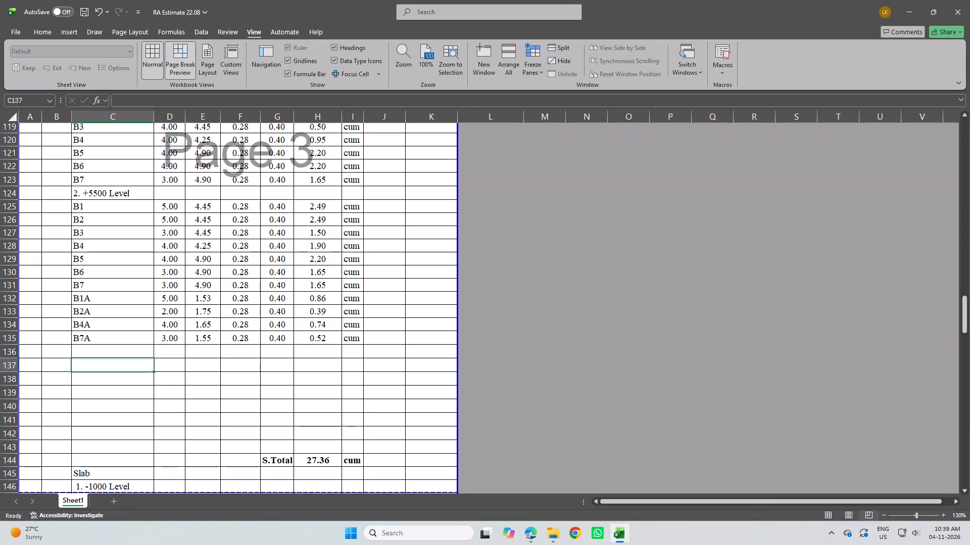
Insert five more blank rows at row 144, directly above the beams S.Total.
{"action": "left_click_drag", "start_coordinate": [10, 349], "coordinate": [49, 494]}
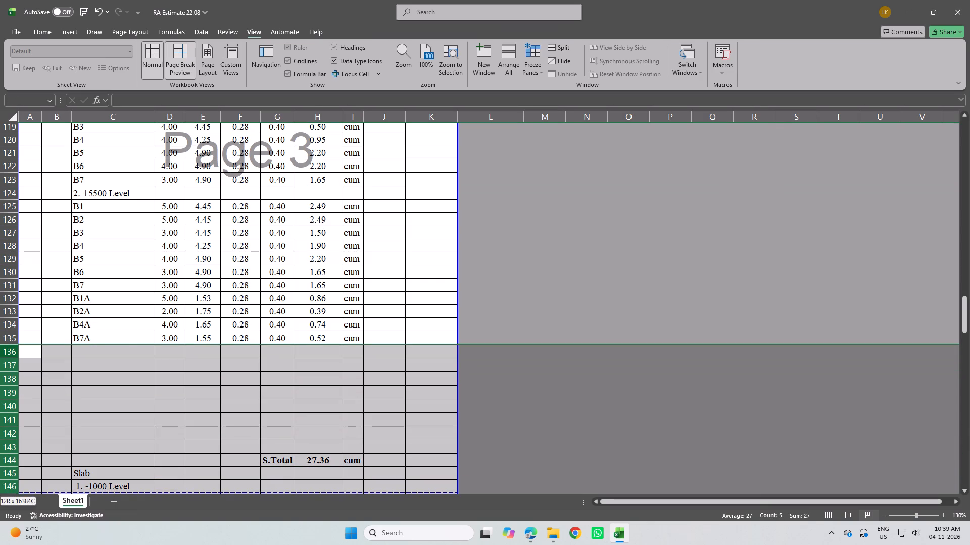
{"action": "left_click_drag", "start_coordinate": [49, 494], "coordinate": [49, 491]}
{"action": "right_click", "coordinate": [40, 464]}
{"action": "left_click", "coordinate": [237, 351]}
{"action": "scroll", "coordinate": [195, 395], "scroll_direction": "down", "scroll_amount": 2}
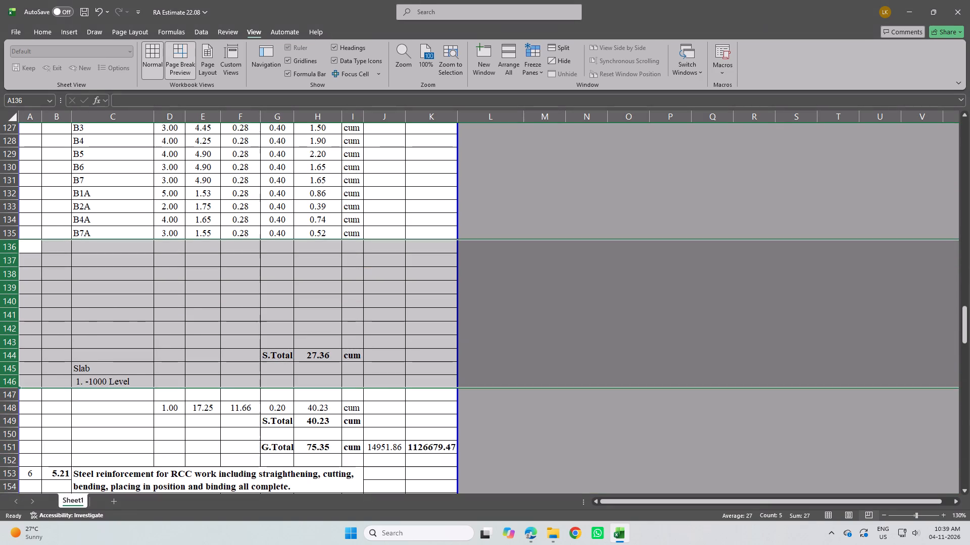
{"action": "left_click", "coordinate": [59, 373]}
{"action": "left_click_drag", "start_coordinate": [12, 352], "coordinate": [26, 414]}
{"action": "right_click_drag", "start_coordinate": [23, 398], "coordinate": [25, 369]}
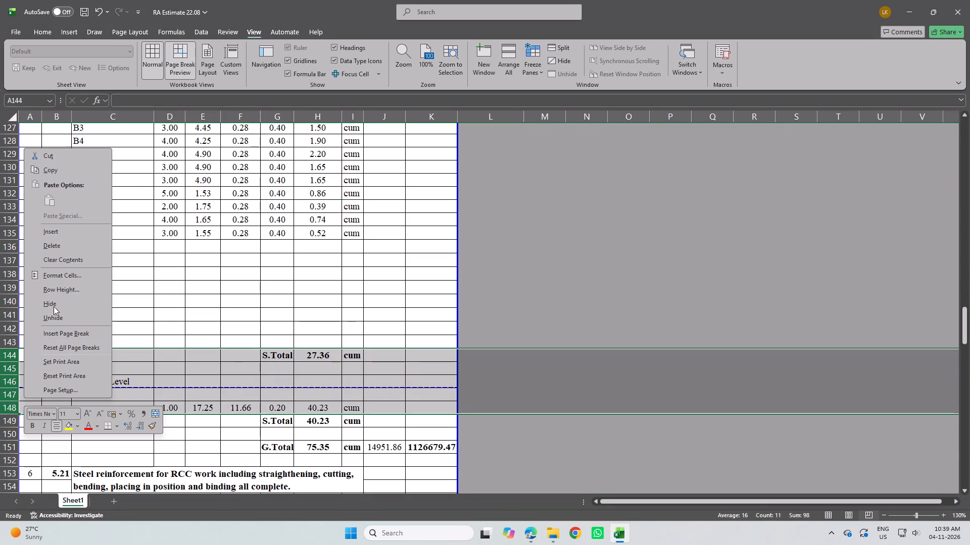
{"action": "left_click", "coordinate": [63, 233]}
Copy the +5500 Level beam block, rows 124 to 135, into the blank rows starting at row 136.
{"action": "scroll", "coordinate": [136, 272], "scroll_direction": "up", "scroll_amount": 3}
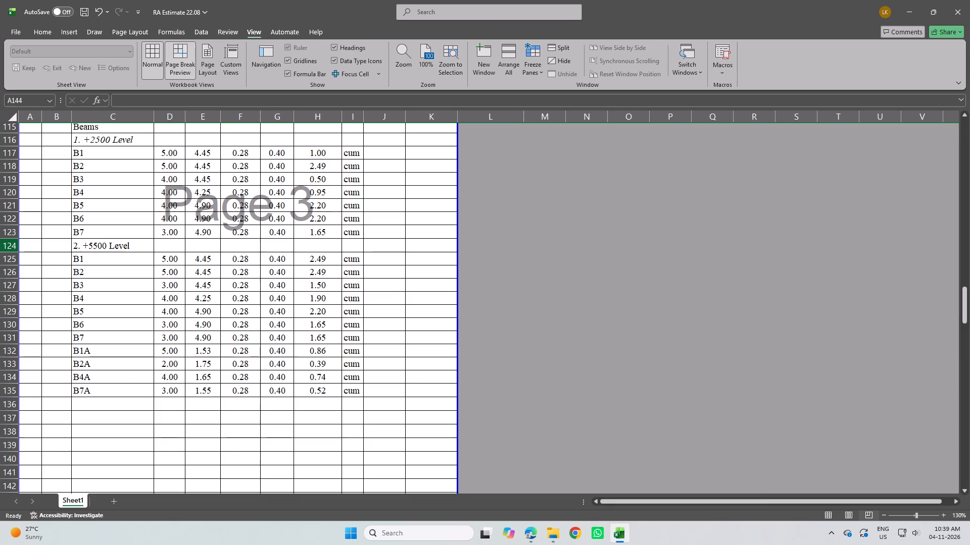
{"action": "left_click_drag", "start_coordinate": [9, 245], "coordinate": [42, 390]}
{"action": "key", "text": "ctrl+c"}
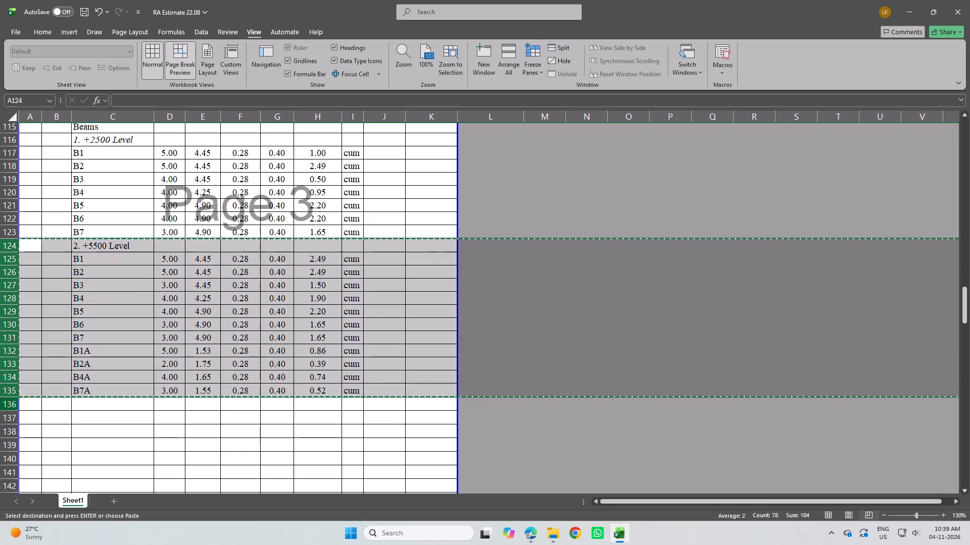
{"action": "left_click", "coordinate": [2, 402]}
{"action": "key", "text": "ctrl+v"}
{"action": "scroll", "coordinate": [177, 428], "scroll_direction": "down", "scroll_amount": 3}
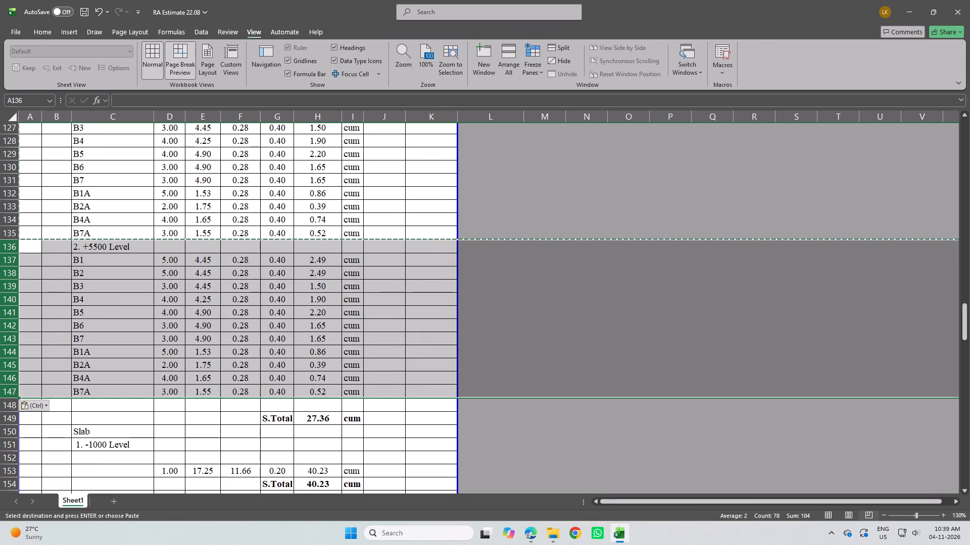
Change the copied beam block's heading in C136 to "3. +7850 Level".
{"action": "double_click", "coordinate": [80, 246]}
{"action": "left_click", "coordinate": [79, 248]}
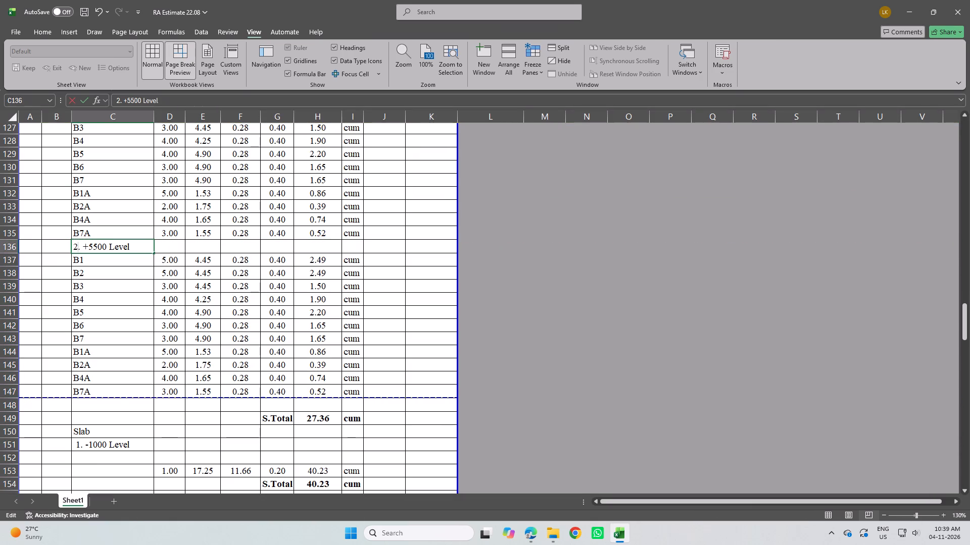
{"action": "key", "text": "BackSpace"}
{"action": "key", "text": "3"}
{"action": "left_click", "coordinate": [96, 246]}
{"action": "key", "text": "BackSpace"}
{"action": "key", "text": "BackSpace"}
{"action": "key", "text": "7"}
{"action": "type", "text": "85"}
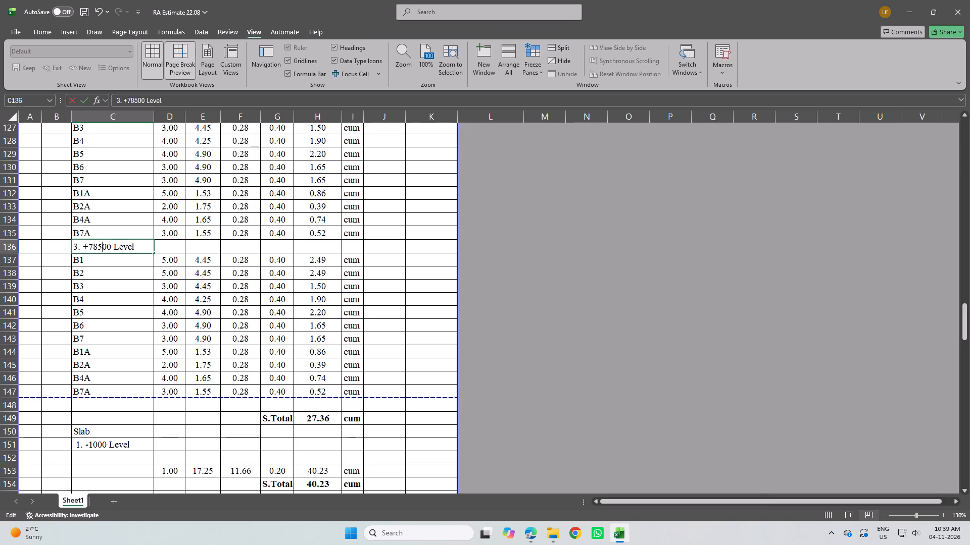
{"action": "left_click", "coordinate": [109, 247]}
{"action": "key", "text": "BackSpace"}
Check the +7850 level beam layout in Edge, and set the number of B3 beams in Excel's +7850 Level block to 2.
{"action": "left_click", "coordinate": [532, 532]}
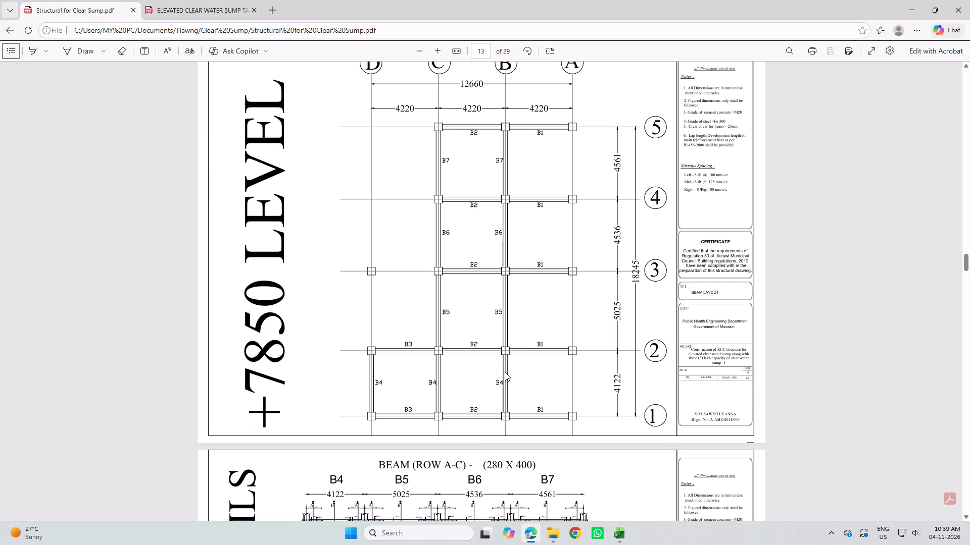
{"action": "left_click", "coordinate": [616, 537]}
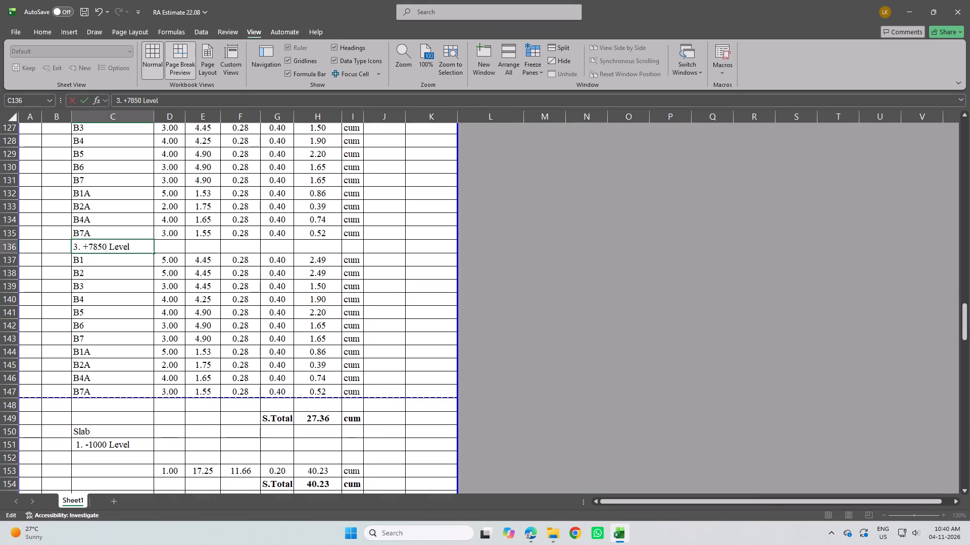
{"action": "left_click", "coordinate": [613, 532]}
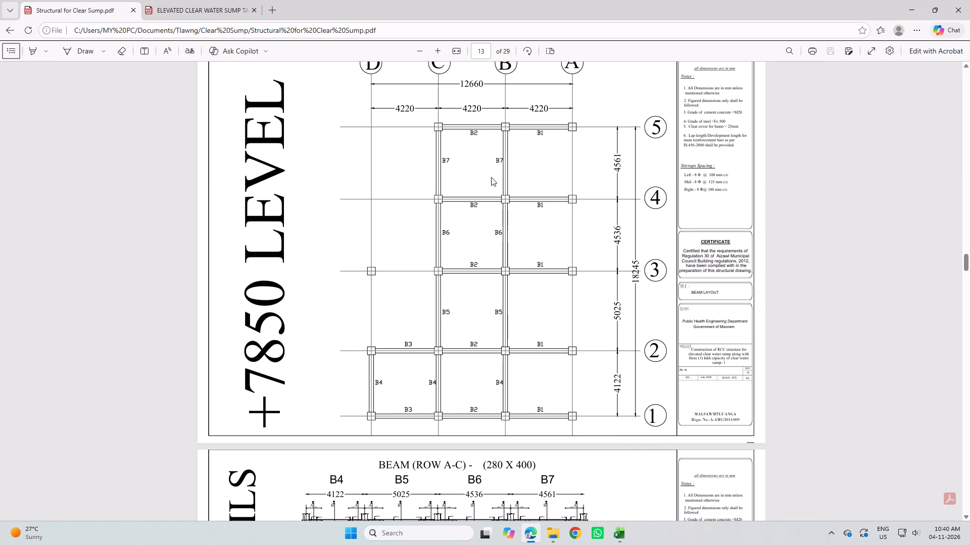
{"action": "left_click", "coordinate": [631, 541]}
{"action": "left_click", "coordinate": [623, 538]}
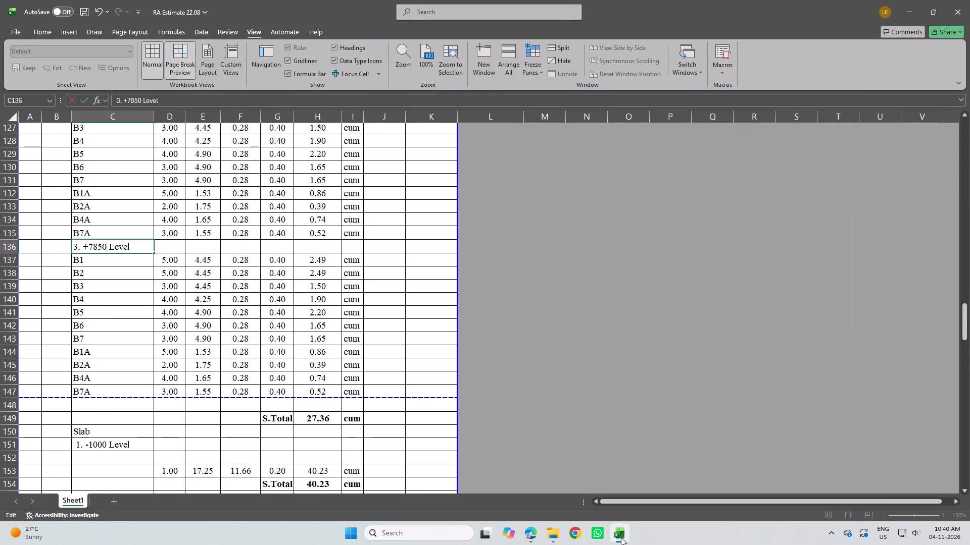
{"action": "left_click", "coordinate": [620, 535]}
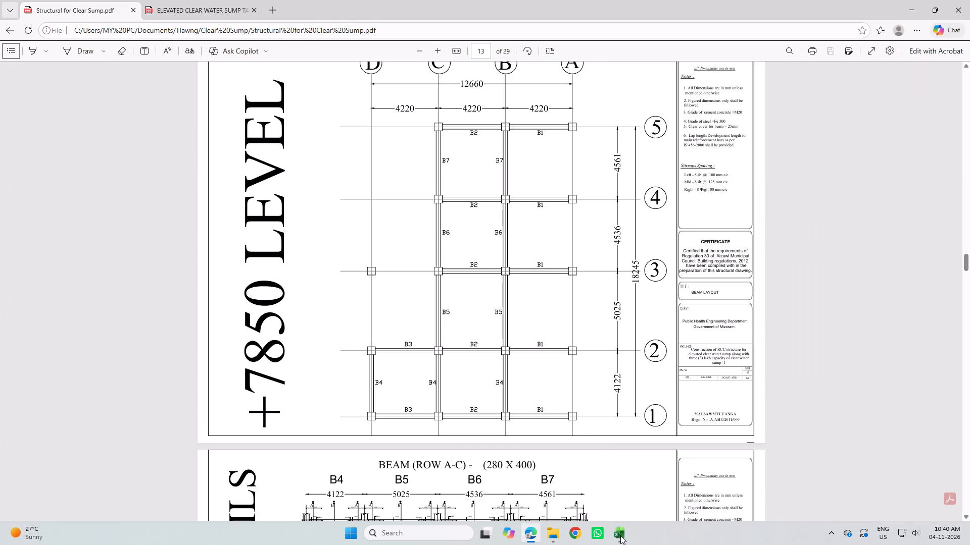
{"action": "left_click", "coordinate": [620, 535]}
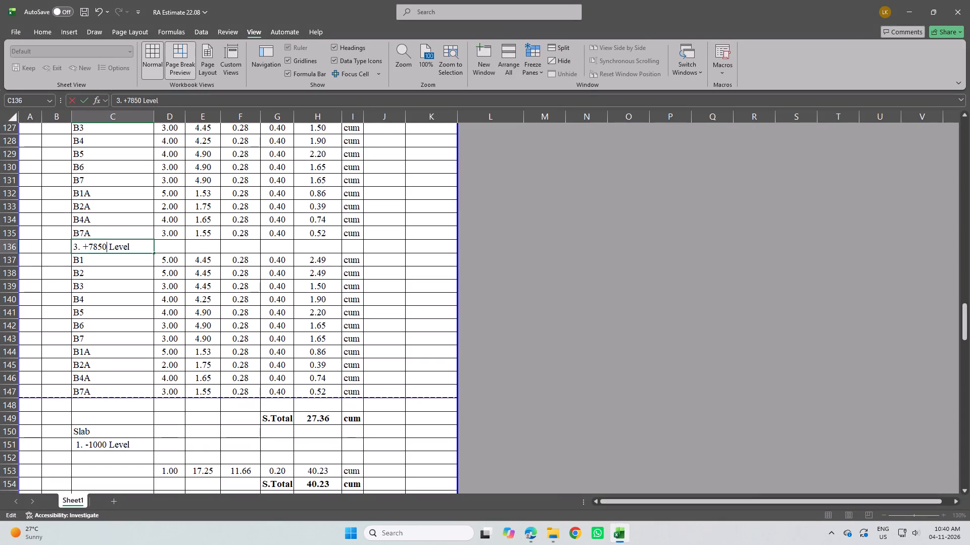
{"action": "left_click", "coordinate": [174, 285]}
{"action": "key", "text": "2"}
{"action": "key", "text": "Return"}
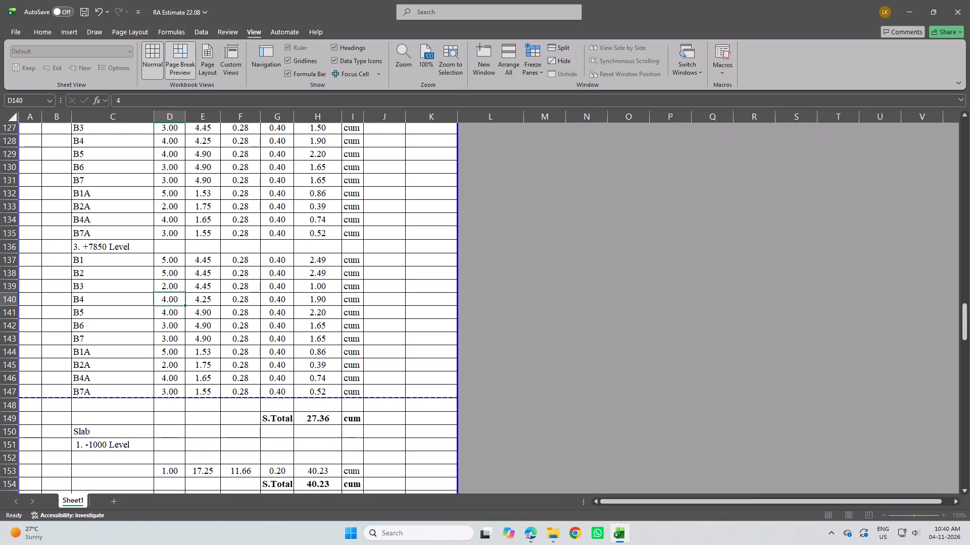
Recheck the beam layout in Edge and set the number of B5 beams in Excel's +7850 Level block to 3.
{"action": "left_click", "coordinate": [620, 524]}
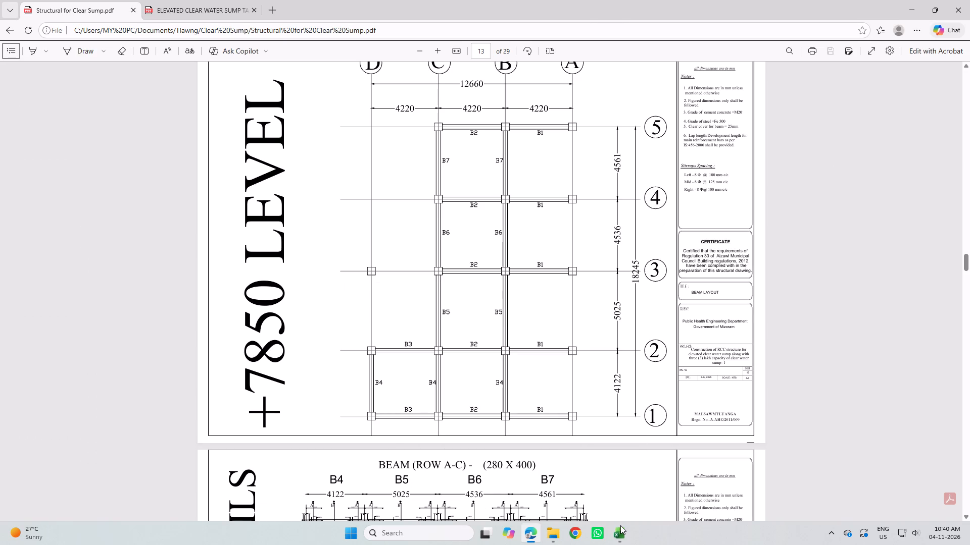
{"action": "left_click", "coordinate": [621, 525]}
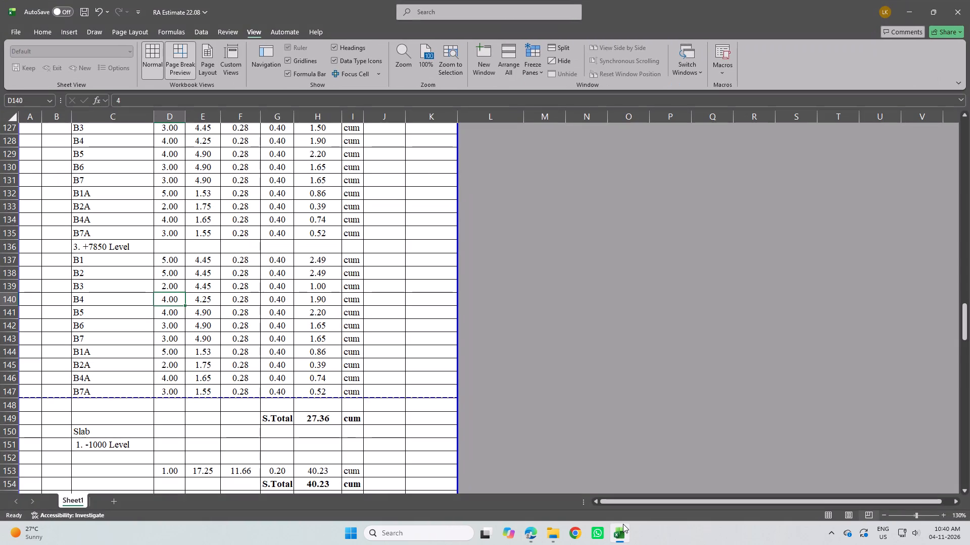
{"action": "left_click", "coordinate": [623, 524]}
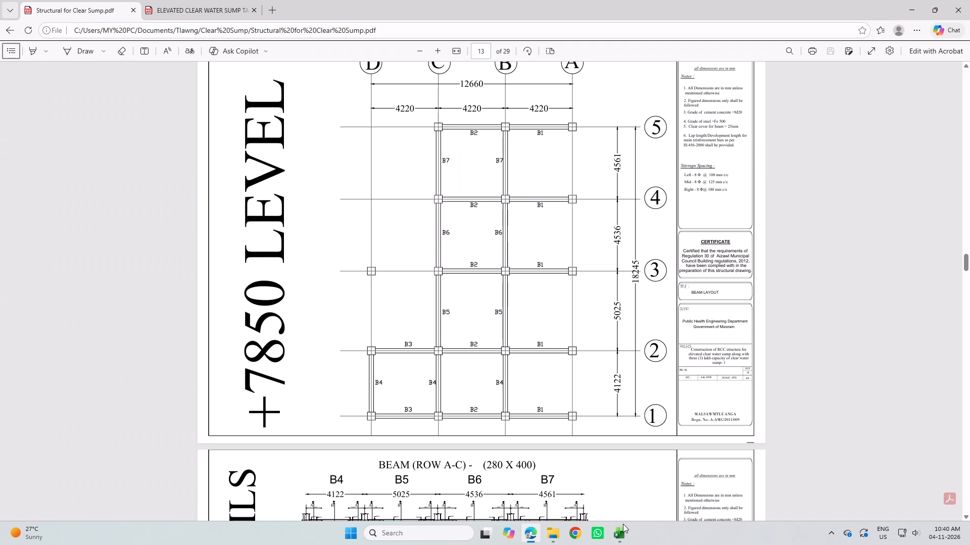
{"action": "left_click", "coordinate": [623, 524]}
{"action": "left_click", "coordinate": [172, 315]}
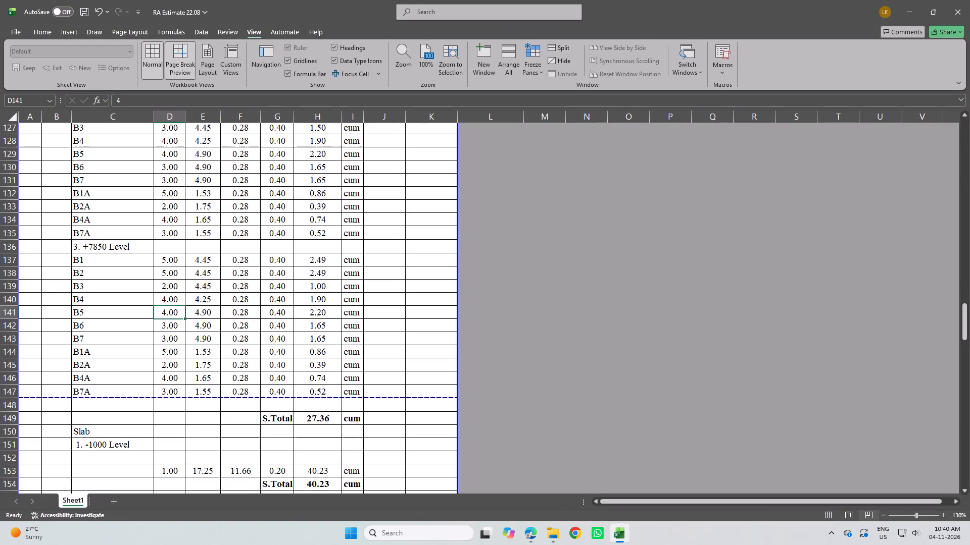
{"action": "key", "text": "3"}
{"action": "key", "text": "Return"}
Check the remaining beams against the +7850 layout in Edge, and delete the B1A, B2A, B4A and B7A rows from Excel's +7850 Level block.
{"action": "left_click", "coordinate": [619, 525]}
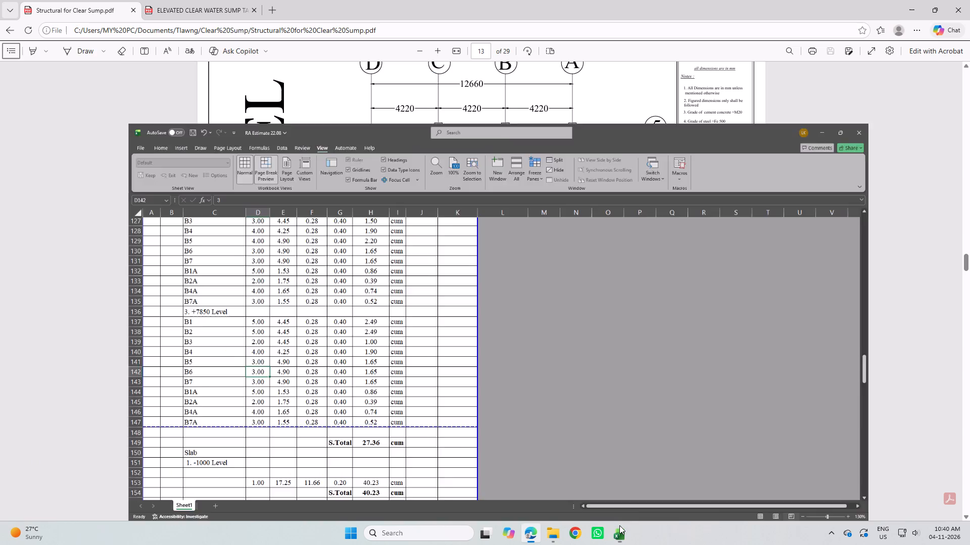
{"action": "left_click", "coordinate": [619, 525]}
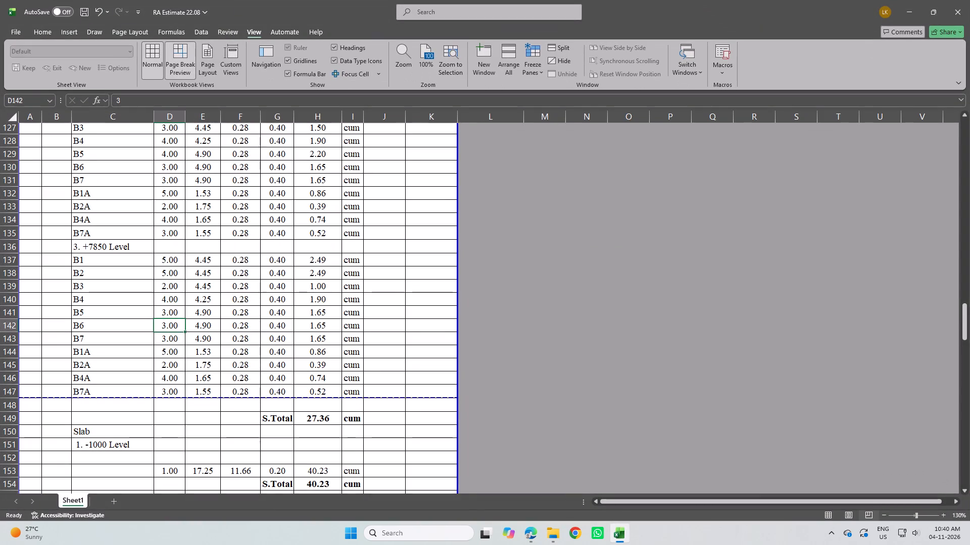
{"action": "left_click", "coordinate": [614, 528]}
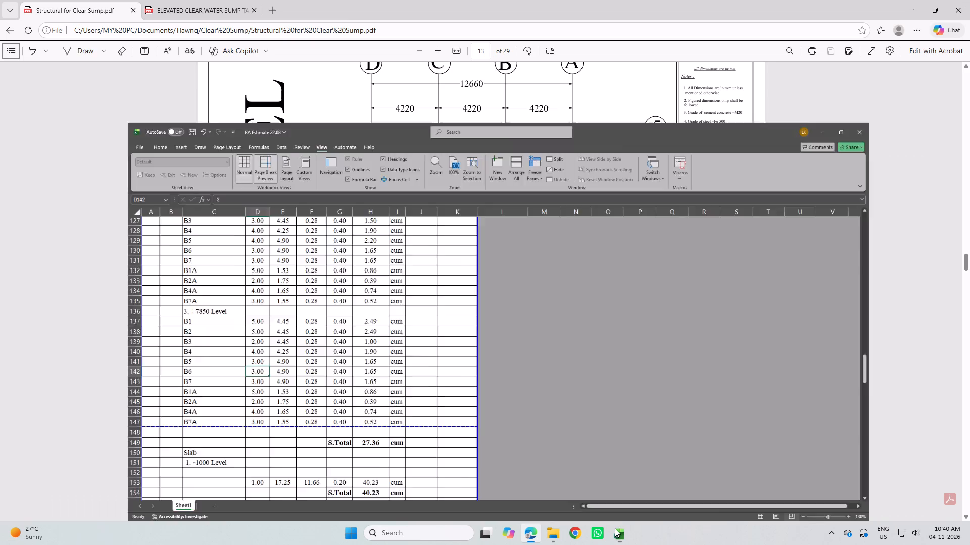
{"action": "left_click", "coordinate": [615, 528]}
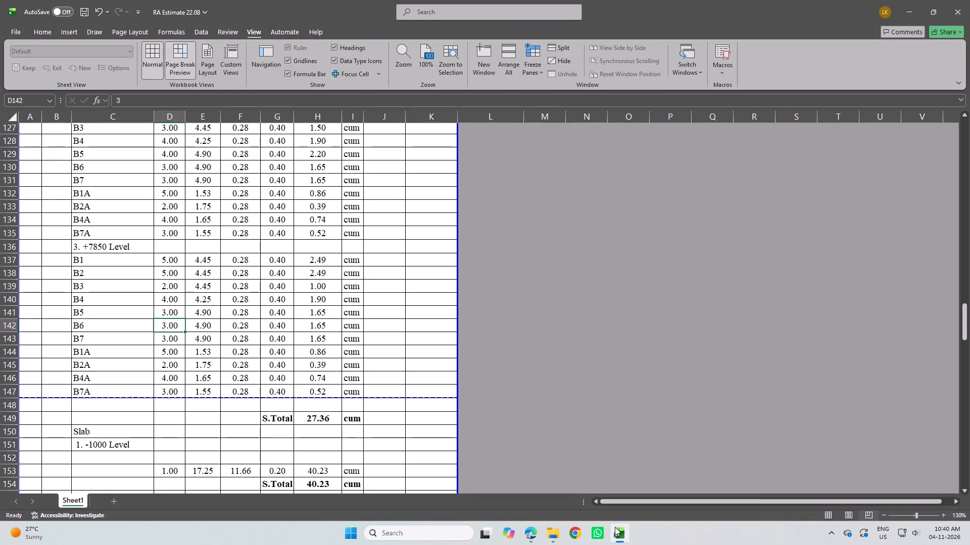
{"action": "left_click", "coordinate": [615, 526]}
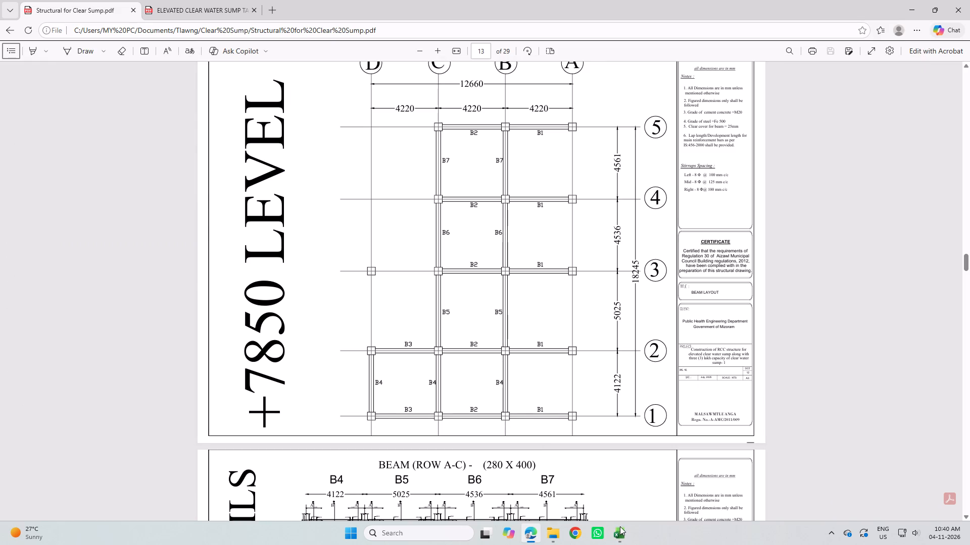
{"action": "left_click", "coordinate": [620, 526]}
{"action": "left_click_drag", "start_coordinate": [15, 350], "coordinate": [21, 392]}
{"action": "right_click_drag", "start_coordinate": [21, 390], "coordinate": [17, 379]}
{"action": "right_click", "coordinate": [13, 348]}
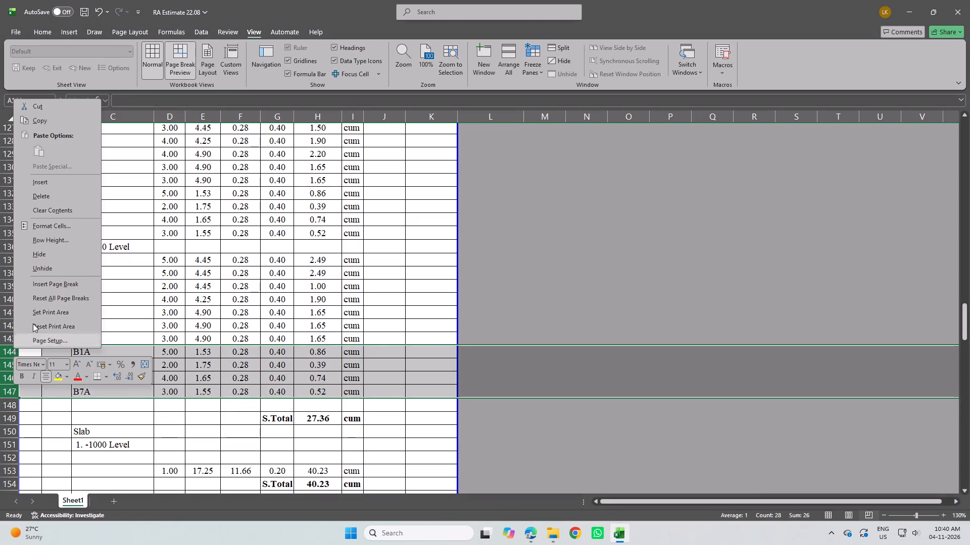
{"action": "left_click", "coordinate": [54, 196]}
{"action": "left_click_drag", "start_coordinate": [426, 367], "coordinate": [430, 372]}
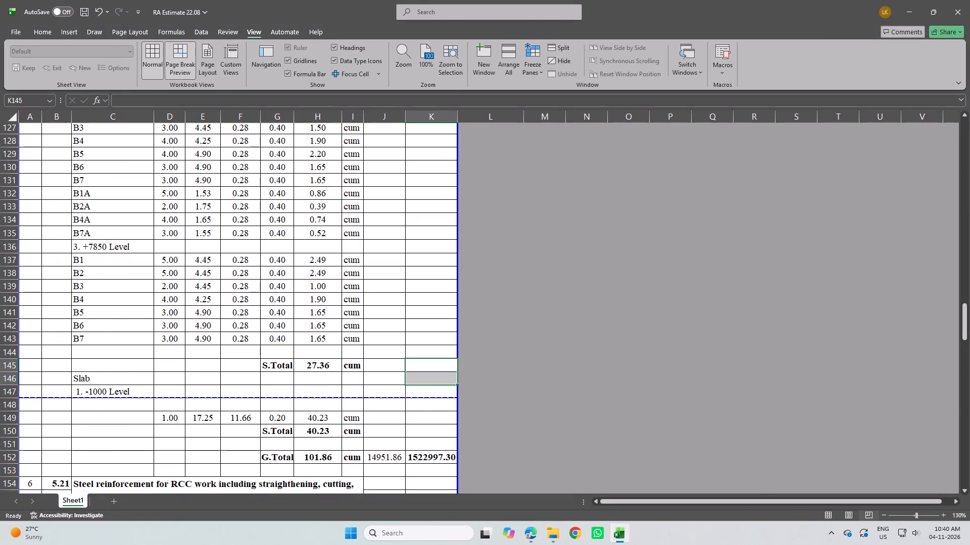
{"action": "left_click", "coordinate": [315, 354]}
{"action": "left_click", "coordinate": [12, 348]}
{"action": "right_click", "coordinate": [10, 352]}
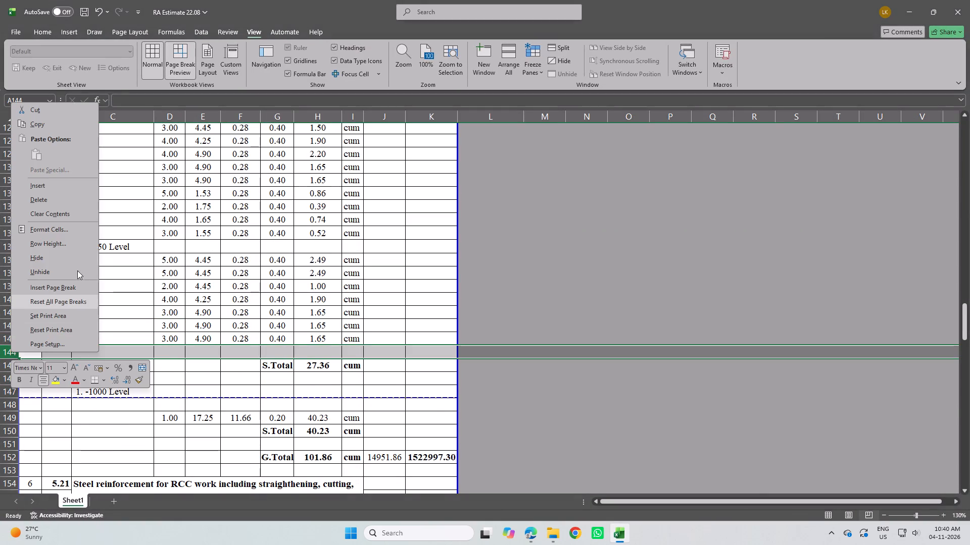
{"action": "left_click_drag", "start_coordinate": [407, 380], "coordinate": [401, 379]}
Extend the beam S.Total formula in H145 to include the +7850 Level beams through row 143.
{"action": "double_click", "coordinate": [327, 367]}
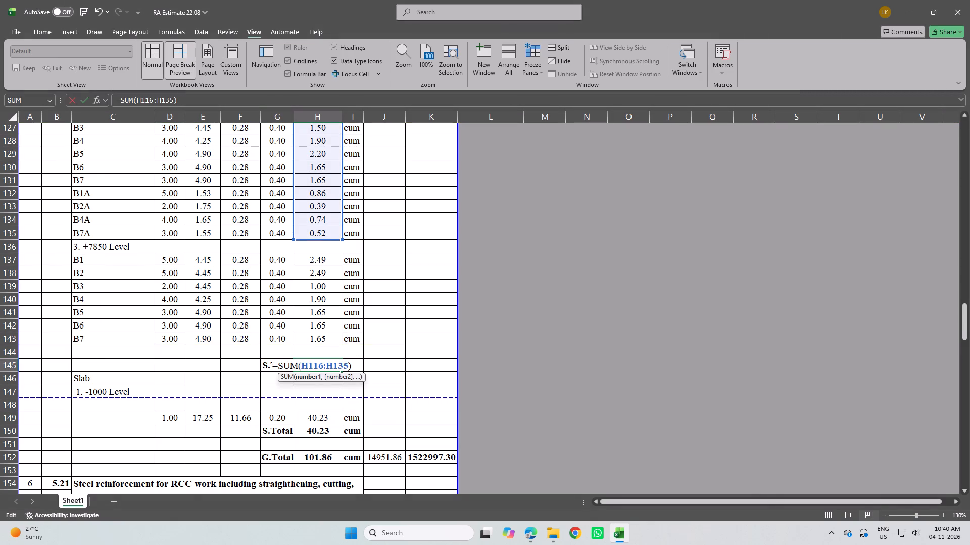
{"action": "left_click_drag", "start_coordinate": [341, 239], "coordinate": [350, 339]}
{"action": "key", "text": "Return"}
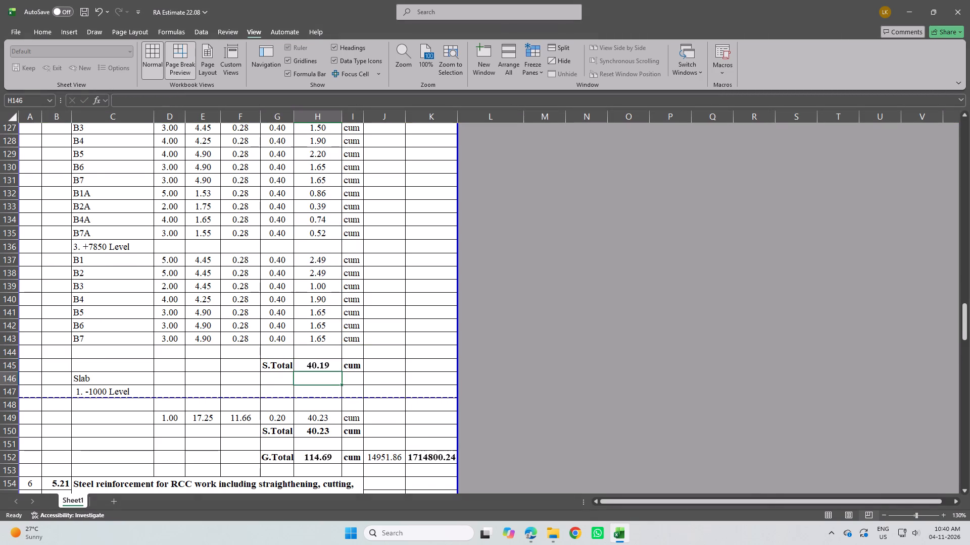
{"action": "double_click", "coordinate": [319, 259]}
{"action": "key", "text": "Escape"}
Enter the slab heading "2. +7850" in C148, beneath the "1. -1000 Level" heading.
{"action": "scroll", "coordinate": [371, 340], "scroll_direction": "down", "scroll_amount": 1}
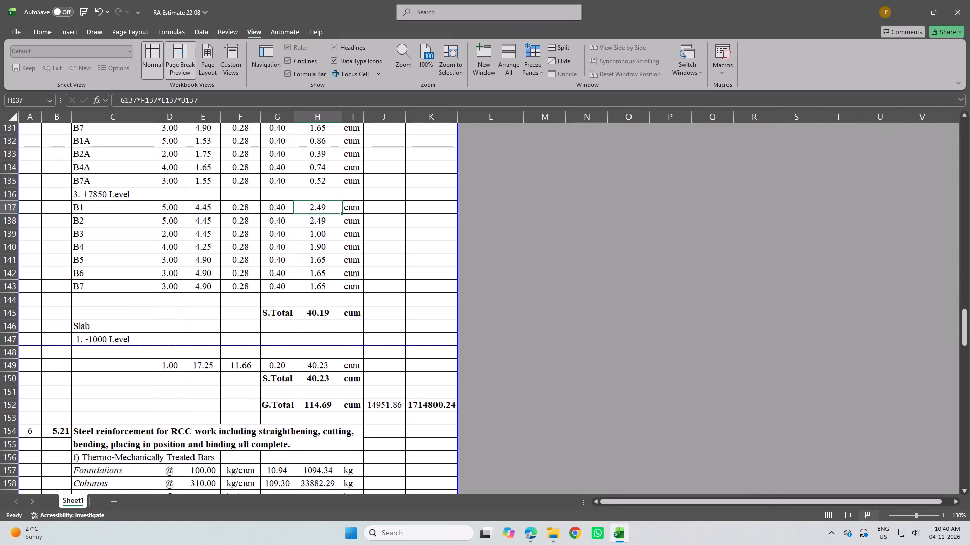
{"action": "scroll", "coordinate": [349, 324], "scroll_direction": "down", "scroll_amount": 1}
{"action": "left_click", "coordinate": [96, 296]}
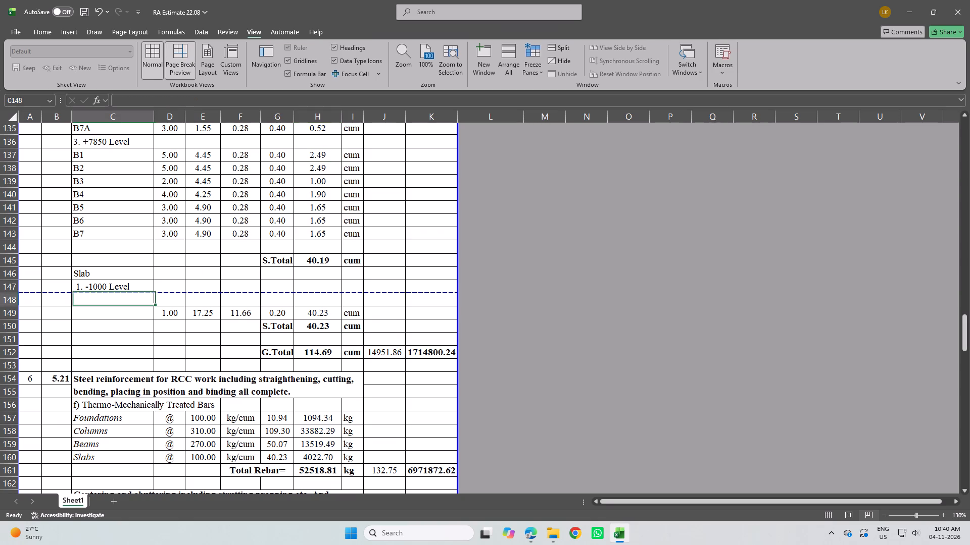
{"action": "key", "text": "2"}
{"action": "key", "text": "period"}
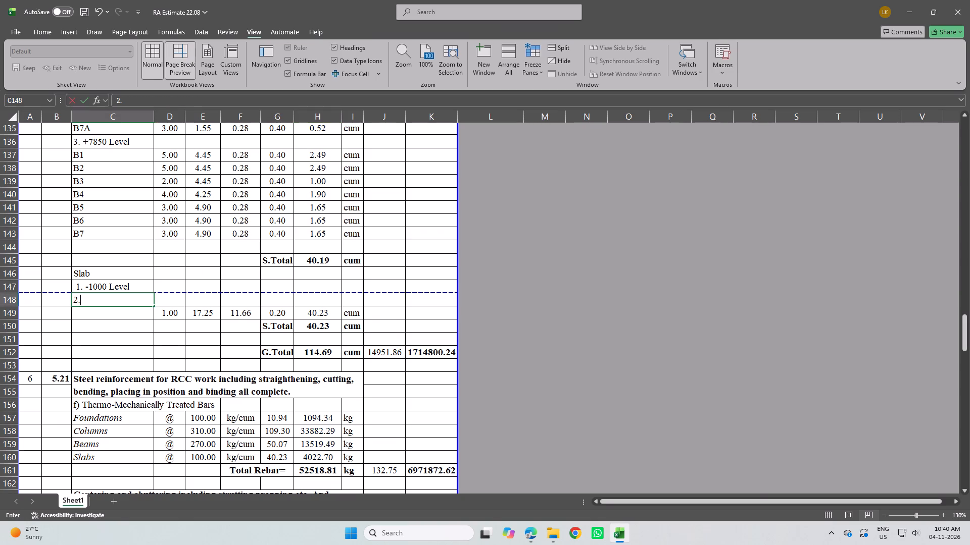
{"action": "key", "text": "space"}
{"action": "key", "text": "plus"}
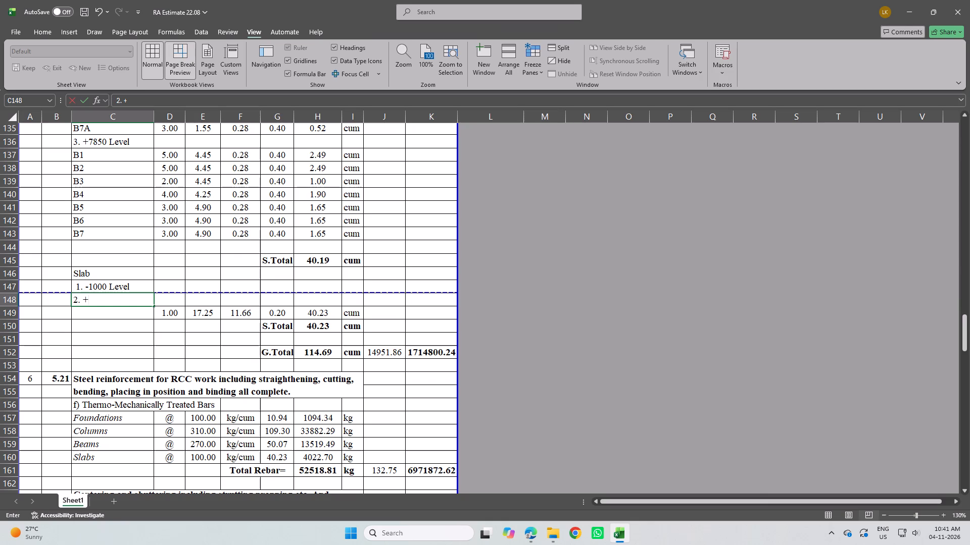
{"action": "type", "text": "7850"}
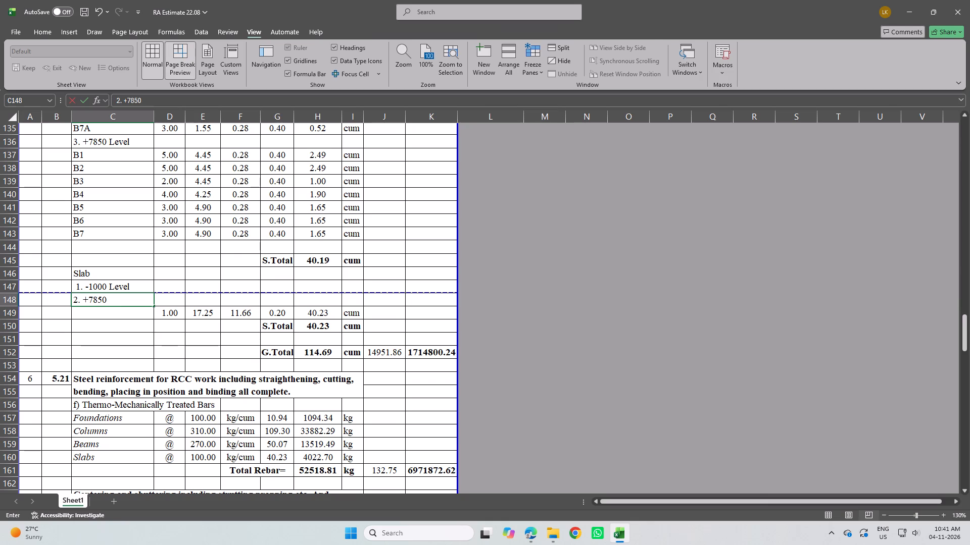
{"action": "key", "text": "space"}
{"action": "type", "text": "l"}
{"action": "key", "text": "BackSpace"}
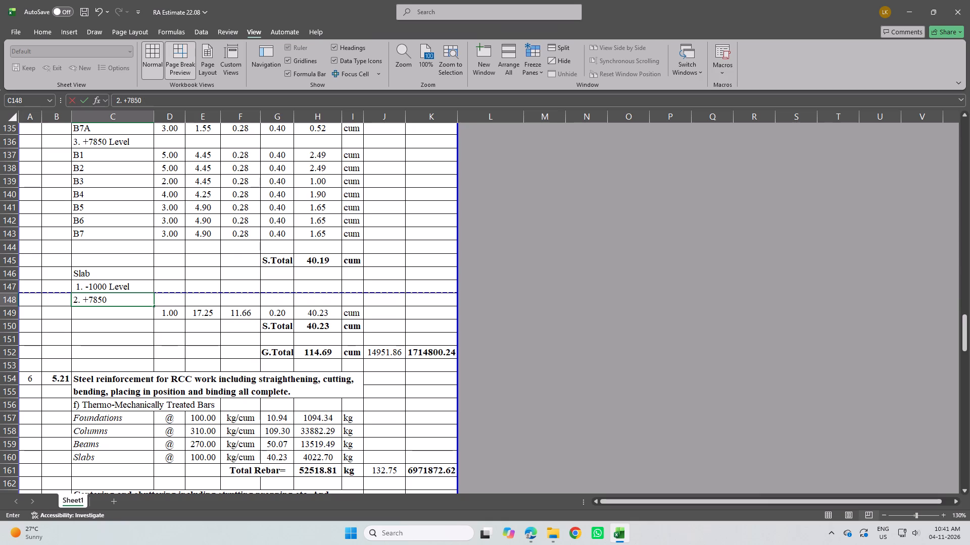
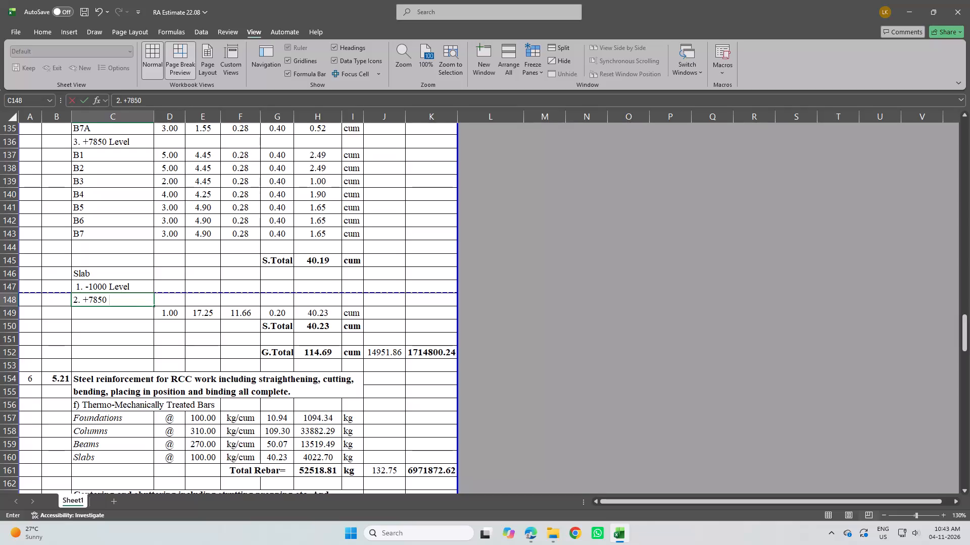
Undo the "2. +7850" slab heading, the beam S.Total formula change and the deletion of the B1A to B7A rows.
{"action": "left_click", "coordinate": [164, 302]}
{"action": "left_click", "coordinate": [183, 307]}
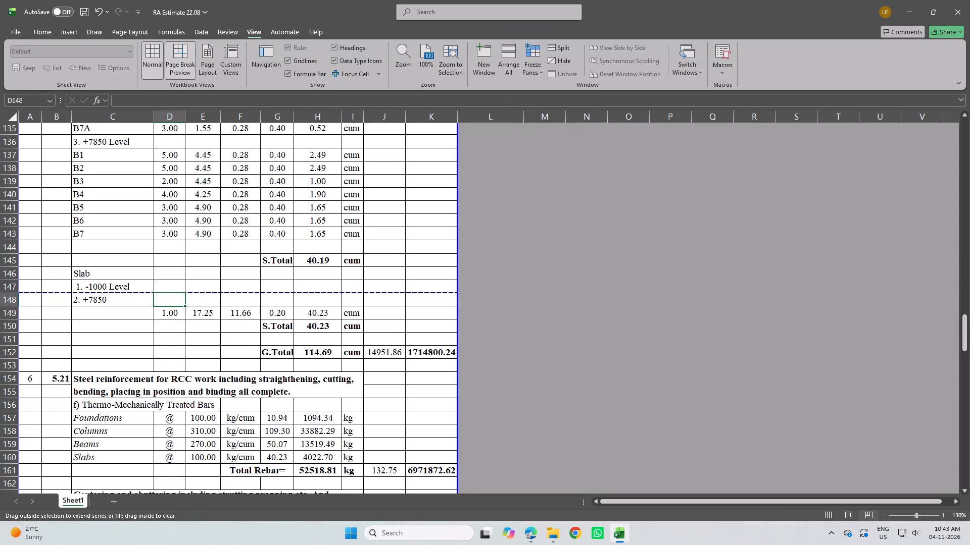
{"action": "key", "text": "ctrl+z"}
{"action": "key", "text": "ctrl+z"}
{"action": "key", "text": "ctrl+z"}
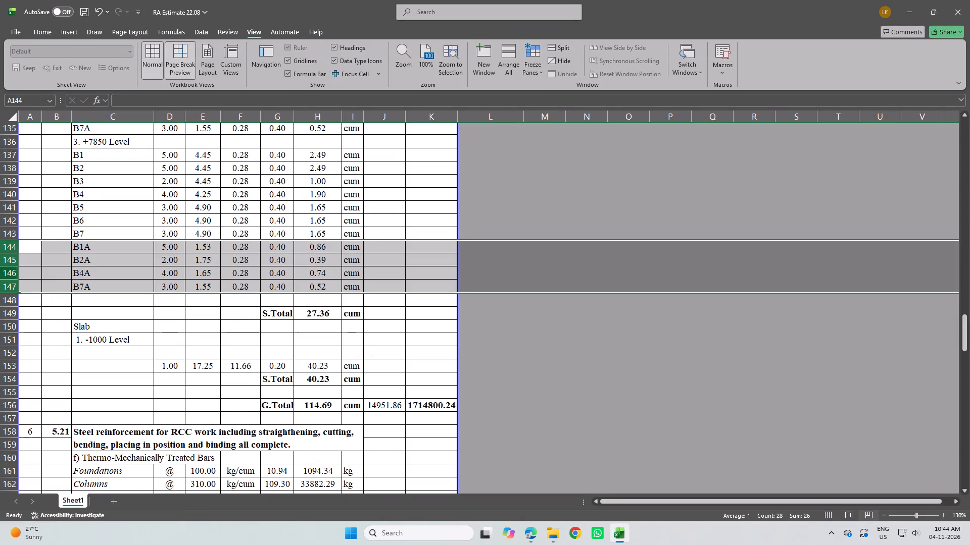
Clear and delete rows 144 to 147, holding B1A, B2A, B4A and B7A, from the +7850 Level beam block.
{"action": "key", "text": "Delete"}
{"action": "right_click", "coordinate": [3, 256]}
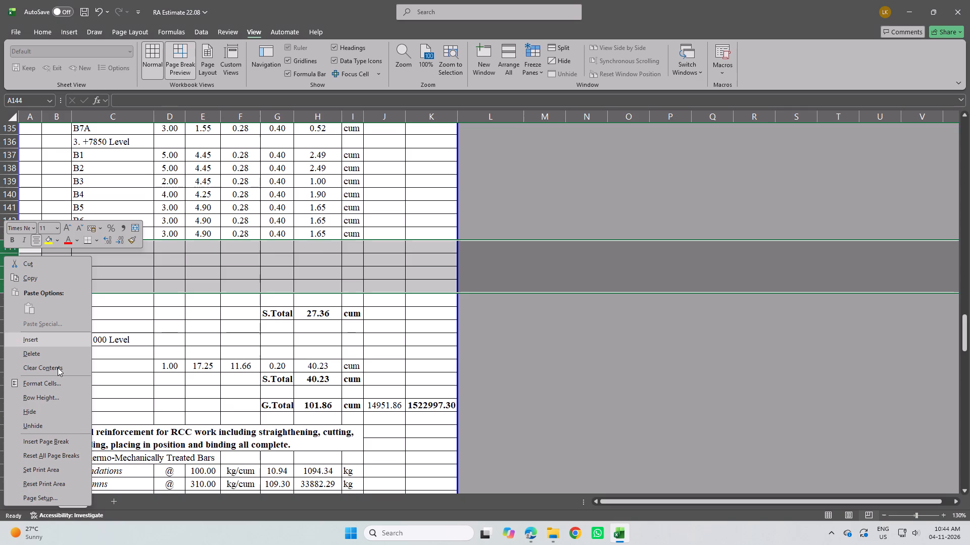
{"action": "left_click", "coordinate": [52, 351]}
{"action": "left_click", "coordinate": [190, 330]}
Move the slab quantity entries from D149:I149 to D147:I147, beside the "1. -1000 Level" heading.
{"action": "left_click", "coordinate": [117, 291]}
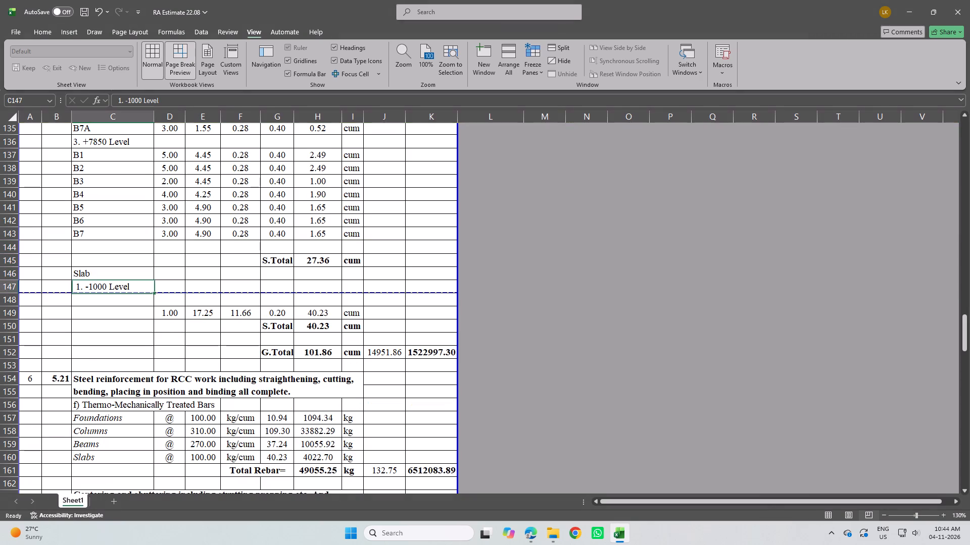
{"action": "left_click_drag", "start_coordinate": [166, 314], "coordinate": [355, 315]}
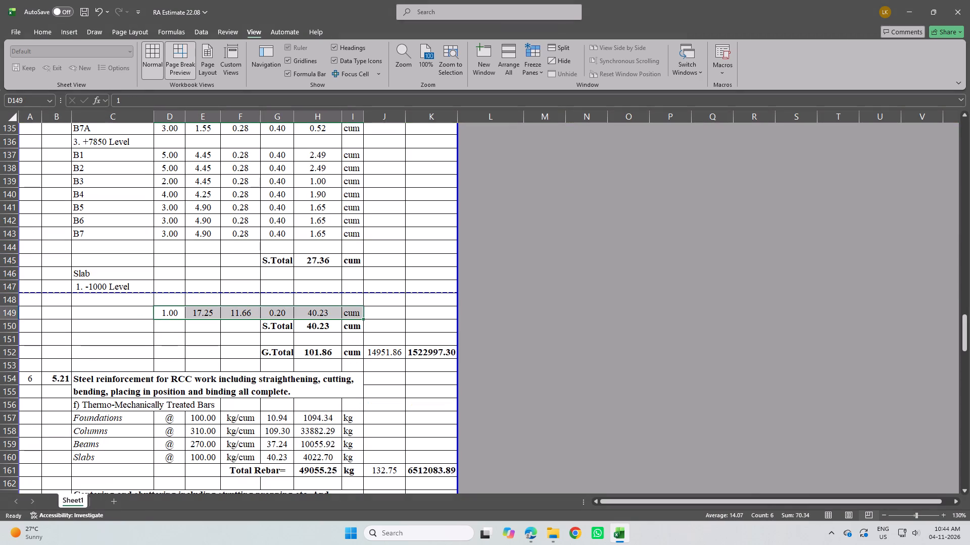
{"action": "left_click_drag", "start_coordinate": [347, 318], "coordinate": [343, 288]}
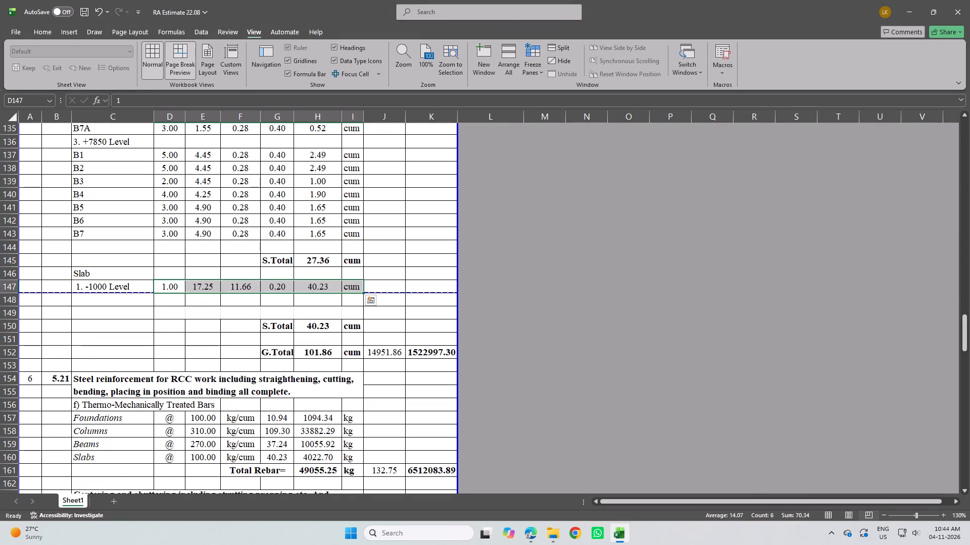
{"action": "double_click", "coordinate": [232, 286]}
{"action": "key", "text": "Escape"}
Delete the empty row 149 above the slab S.Total.
{"action": "left_click", "coordinate": [6, 312]}
{"action": "right_click", "coordinate": [6, 312]}
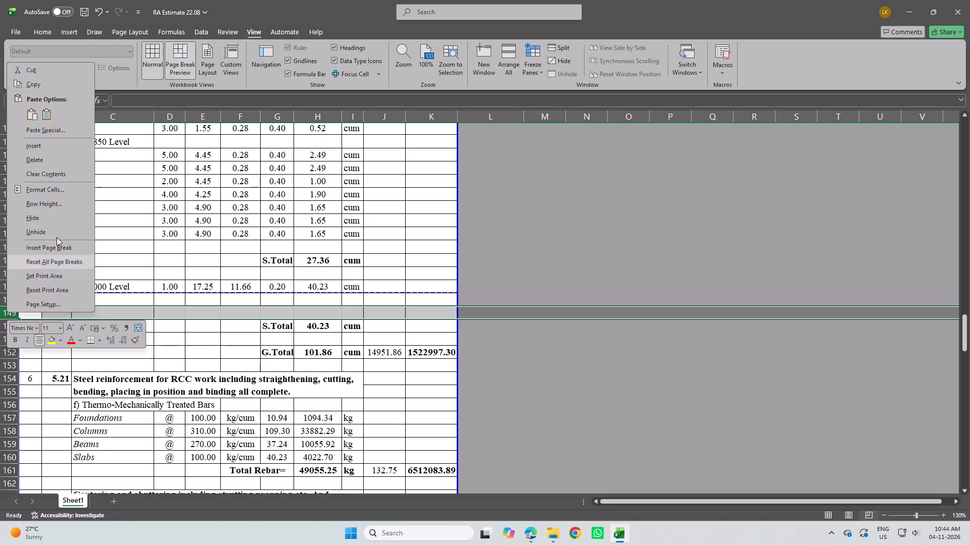
{"action": "left_click", "coordinate": [48, 165]}
{"action": "left_click", "coordinate": [177, 303]}
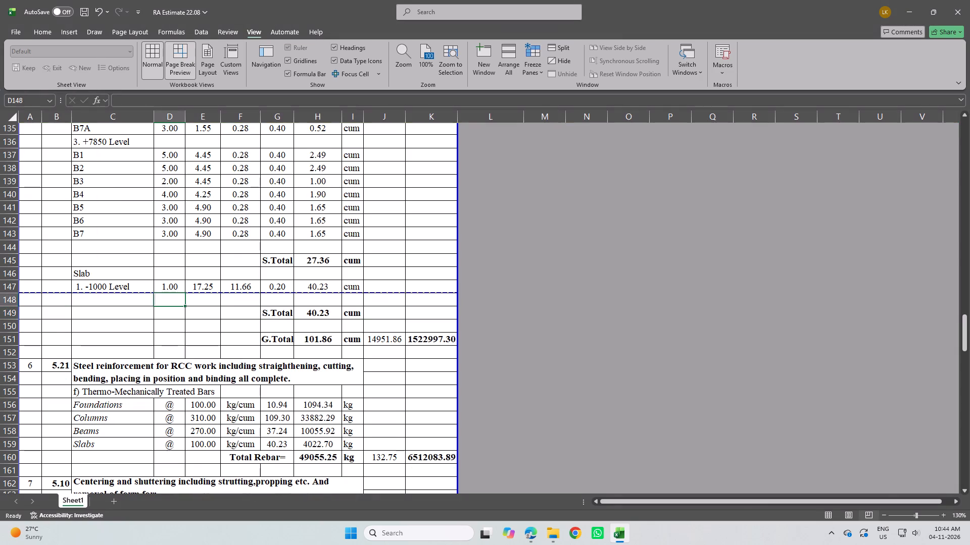
Check the dimensions and volume formula of the -1000 Level slab in row 147.
{"action": "left_click", "coordinate": [214, 288]}
{"action": "left_click", "coordinate": [248, 290]}
{"action": "left_click", "coordinate": [268, 288]}
{"action": "left_click_drag", "start_coordinate": [296, 286], "coordinate": [305, 285]}
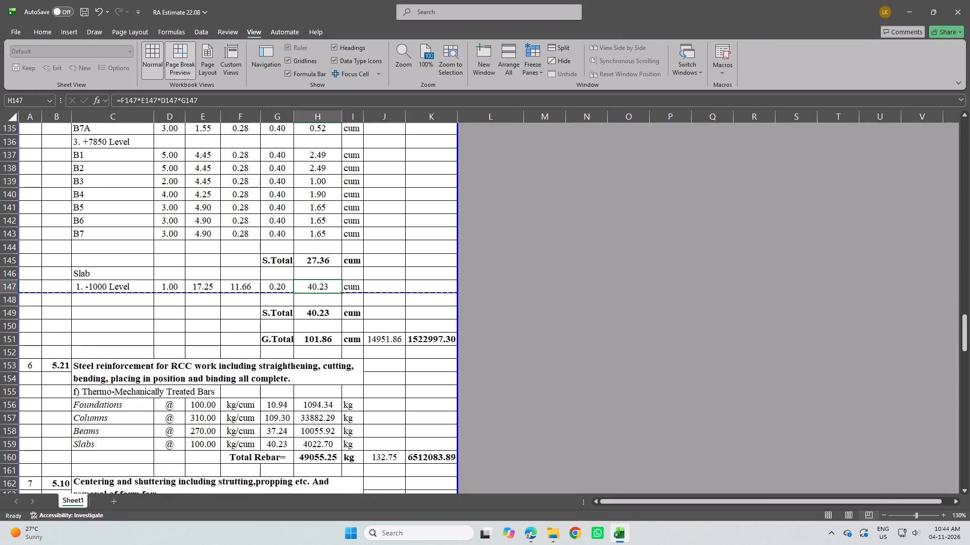
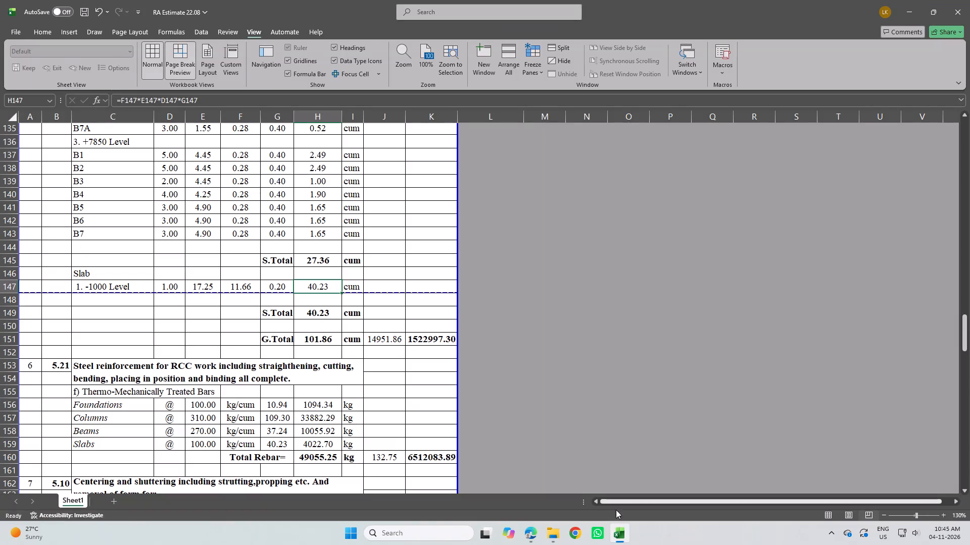
Switch from the estimate workbook to WhatsApp.
{"action": "left_click", "coordinate": [621, 528]}
{"action": "left_click", "coordinate": [602, 539]}
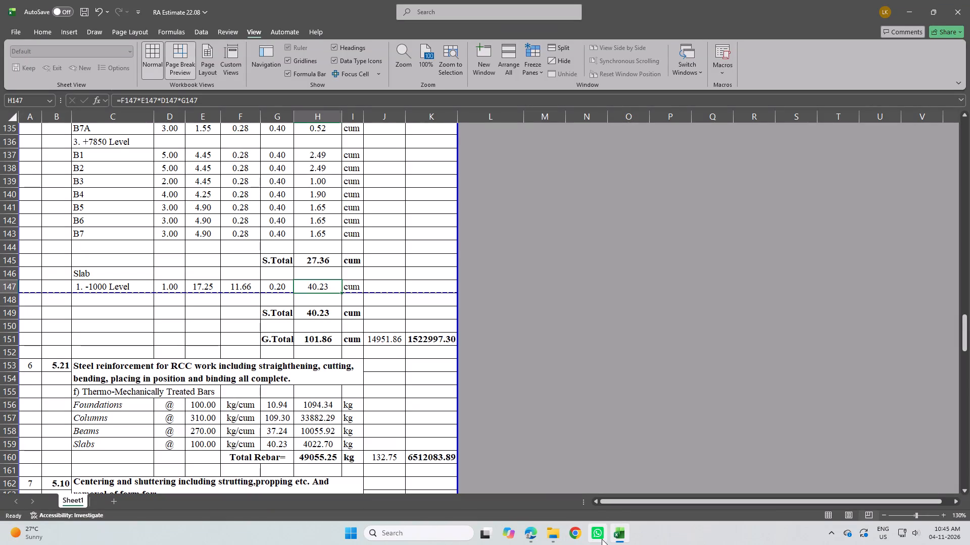
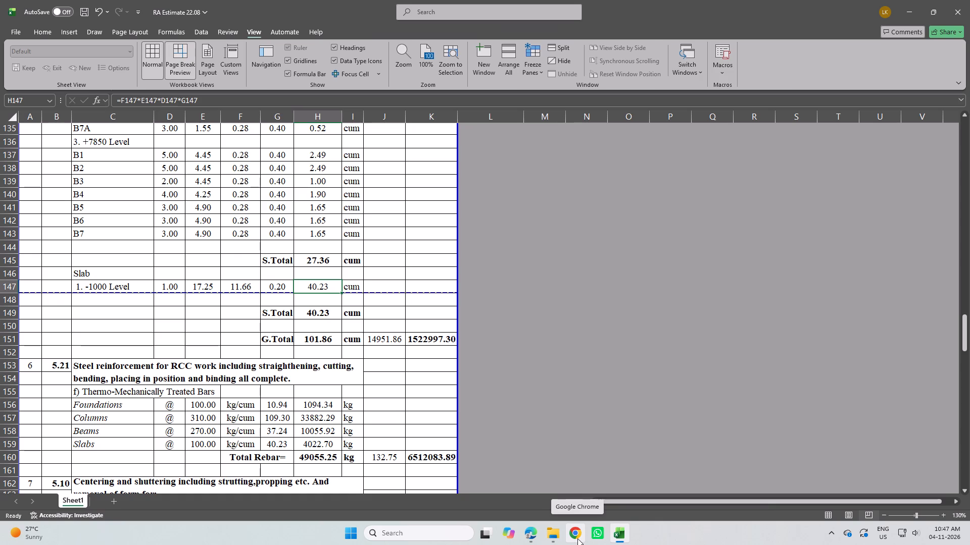
Label cell C148 under the Slab heading as "2.+7850 Level".
{"action": "left_click", "coordinate": [105, 302]}
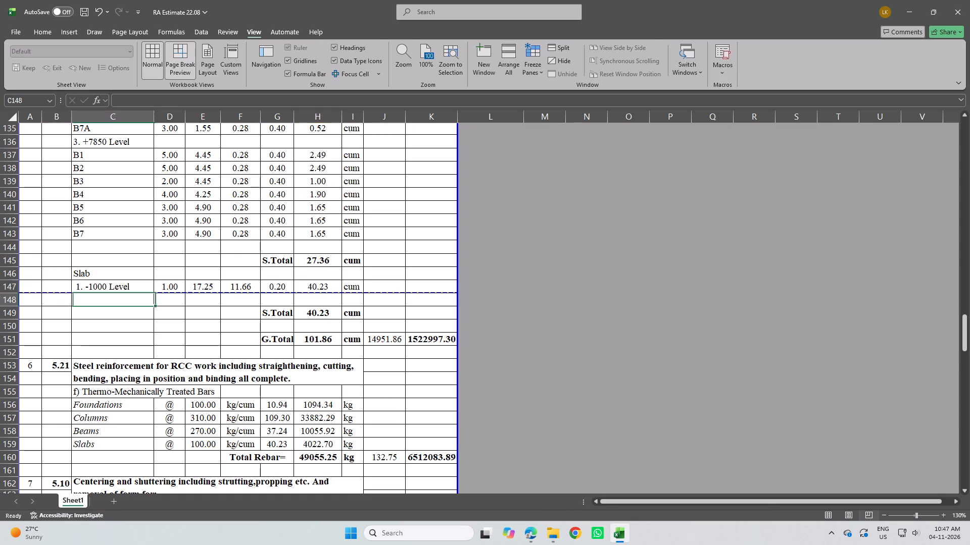
{"action": "type", "text": "2."}
{"action": "left_click", "coordinate": [100, 302]}
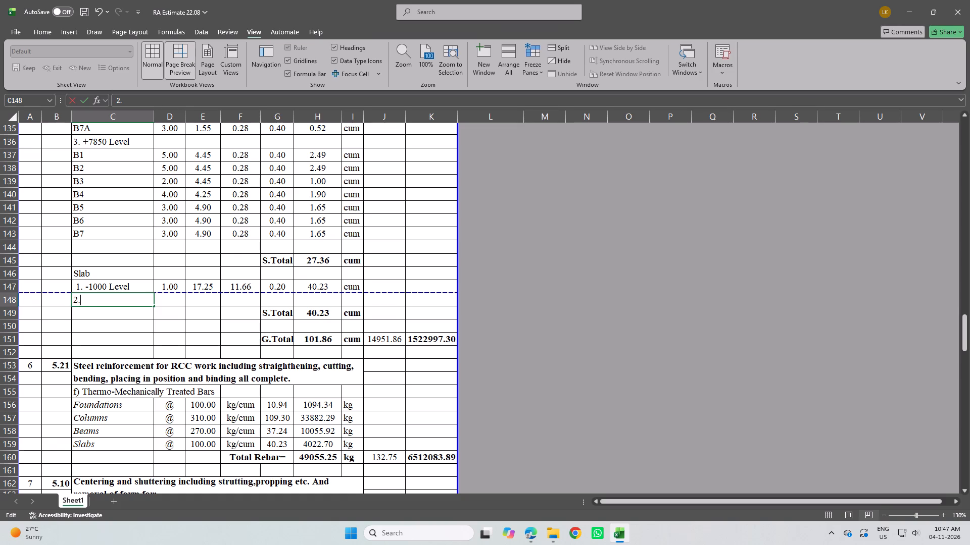
{"action": "key", "text": "plus"}
{"action": "key", "text": "5"}
{"action": "key", "text": "BackSpace"}
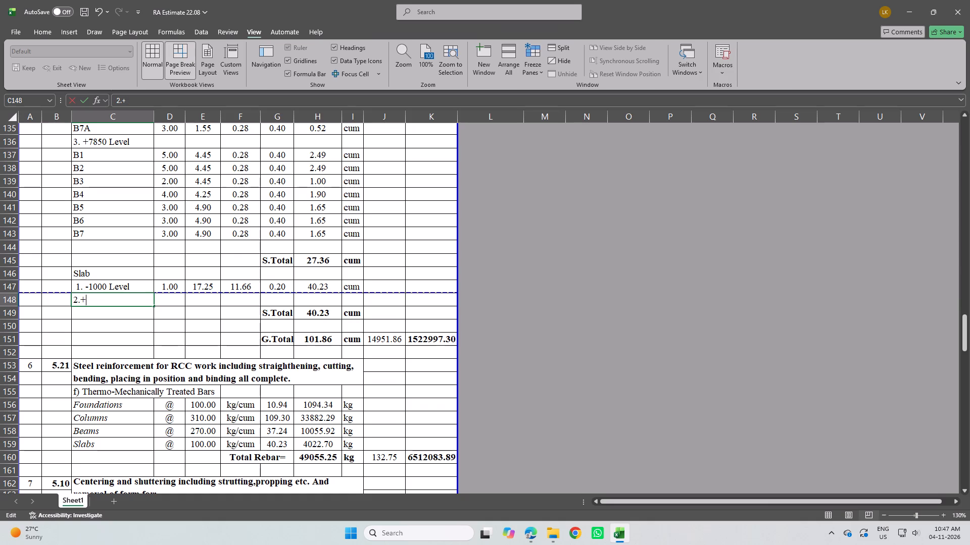
{"action": "type", "text": "7850"}
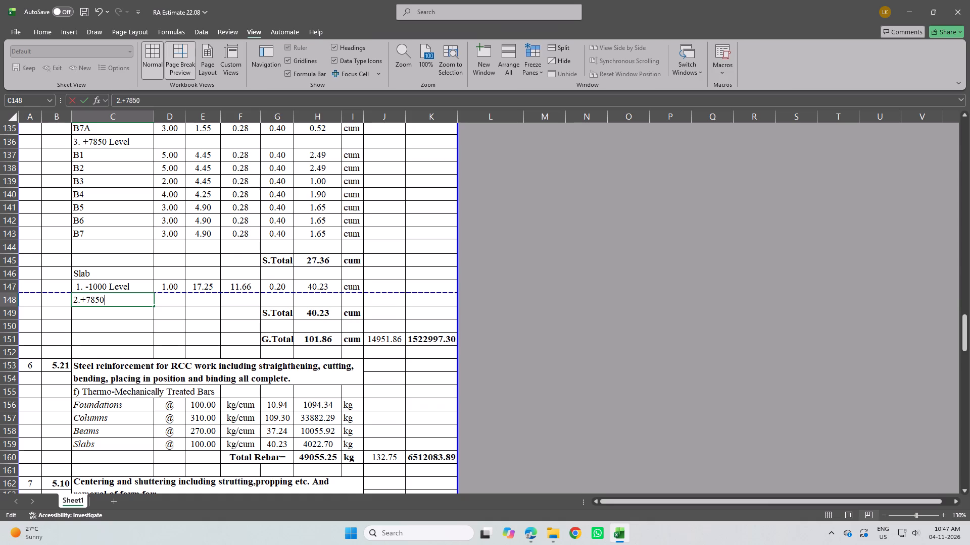
{"action": "key", "text": "space"}
{"action": "type", "text": "Level"}
Enter a count of 1 for the +7850 Level slab in D148.
{"action": "scroll", "coordinate": [172, 288], "scroll_direction": "up", "scroll_amount": 15}
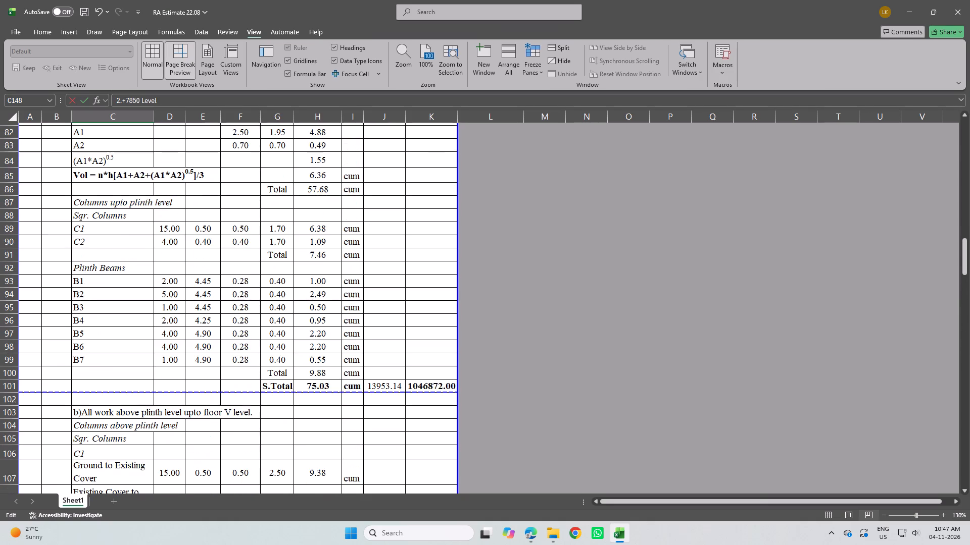
{"action": "scroll", "coordinate": [173, 288], "scroll_direction": "up", "scroll_amount": 7}
{"action": "scroll", "coordinate": [173, 288], "scroll_direction": "down", "scroll_amount": 17}
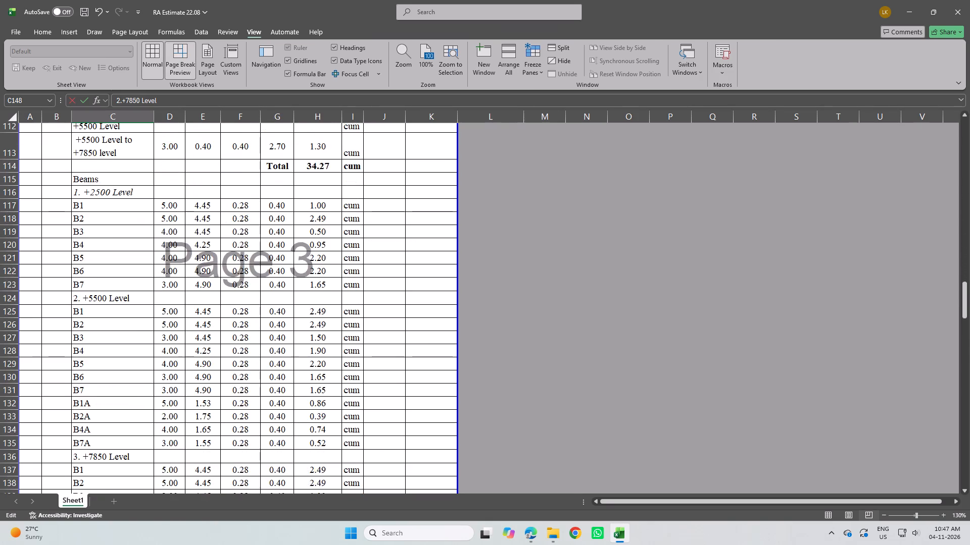
{"action": "scroll", "coordinate": [176, 292], "scroll_direction": "down", "scroll_amount": 6}
{"action": "left_click", "coordinate": [176, 249]}
{"action": "key", "text": "1"}
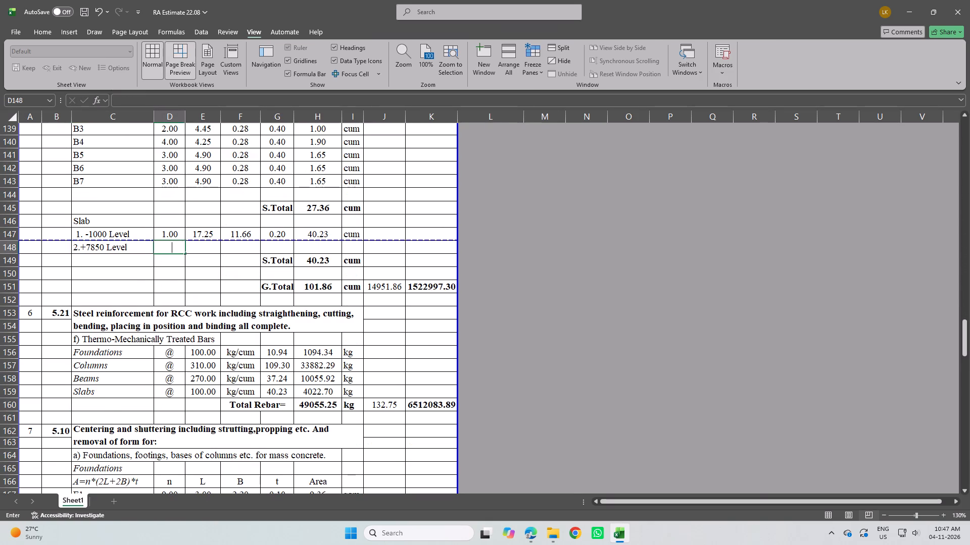
Consult the +7850 Level beam layout drawing and give the row 148 slab a length of 18.950 and a width of 8.906.
{"action": "left_click", "coordinate": [205, 246]}
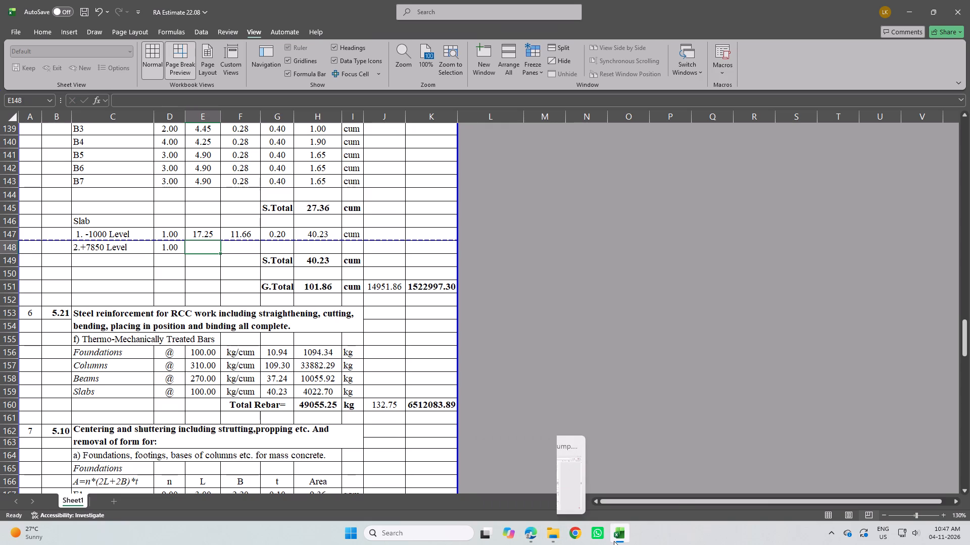
{"action": "left_click", "coordinate": [524, 540]}
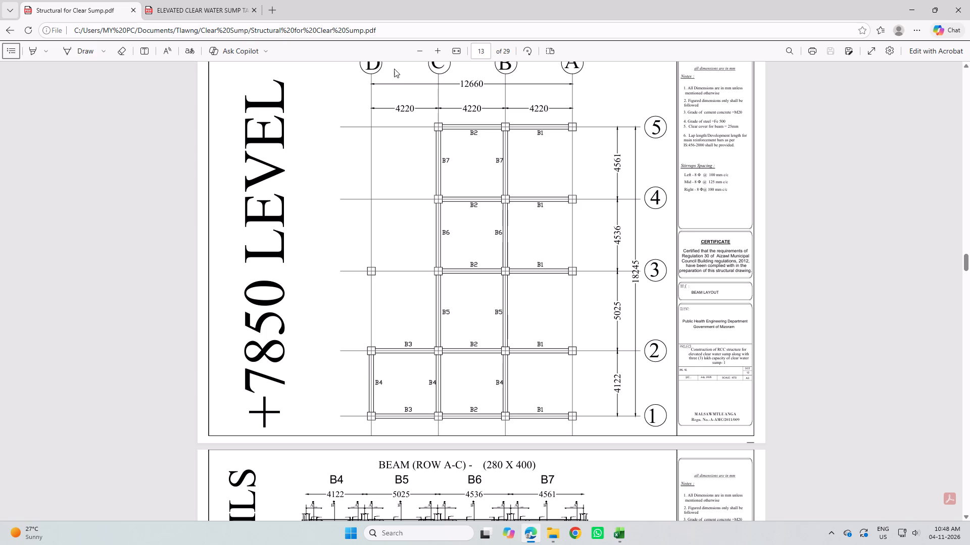
{"action": "left_click", "coordinate": [621, 538]}
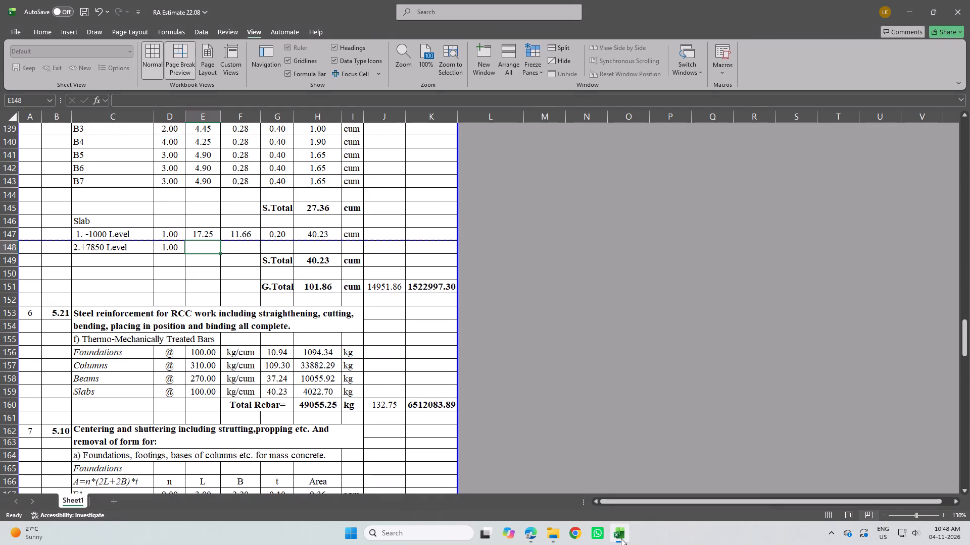
{"action": "left_click", "coordinate": [621, 538]}
{"action": "left_click", "coordinate": [620, 538]}
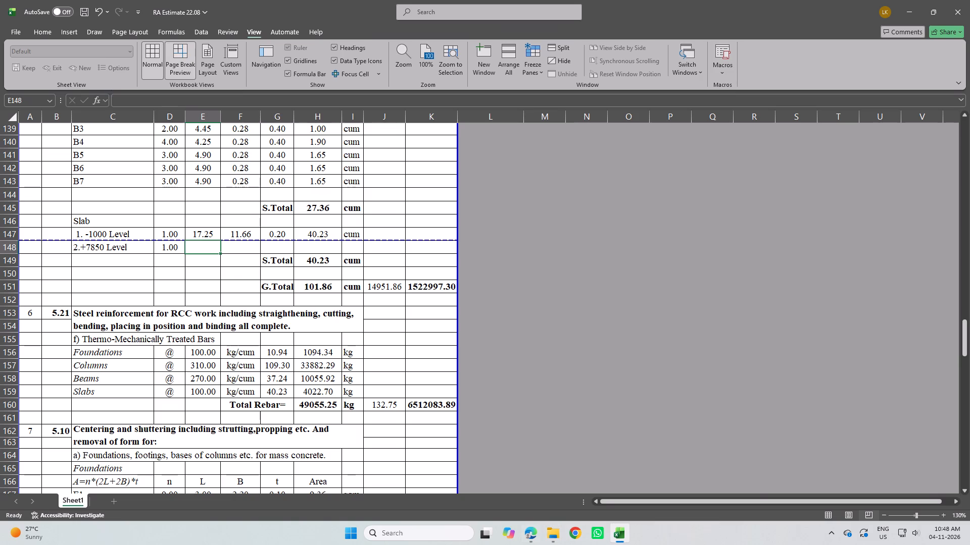
{"action": "double_click", "coordinate": [202, 244]}
{"action": "type", "text": "18950"}
{"action": "left_click", "coordinate": [203, 245]}
{"action": "key", "text": "period"}
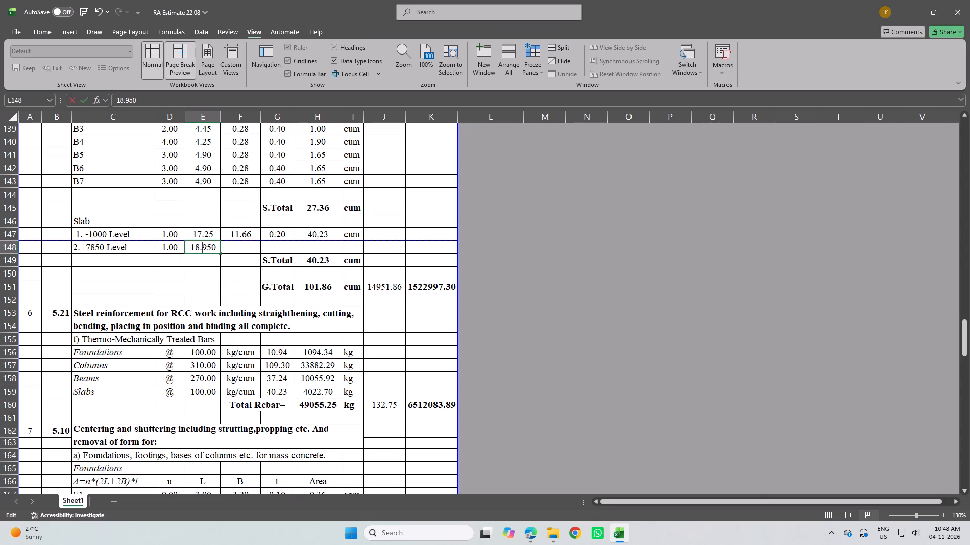
{"action": "left_click", "coordinate": [233, 243]}
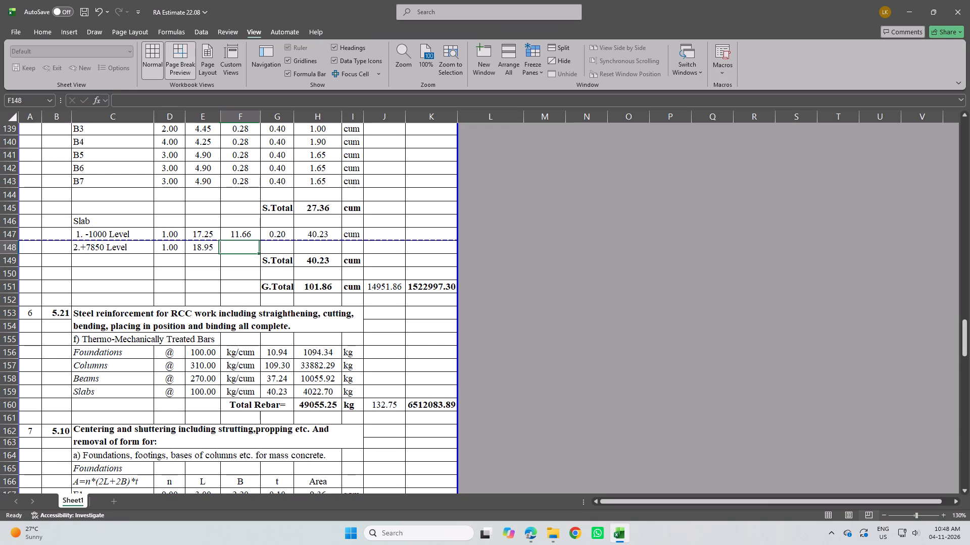
{"action": "type", "text": "8.9"}
{"action": "type", "text": "06"}
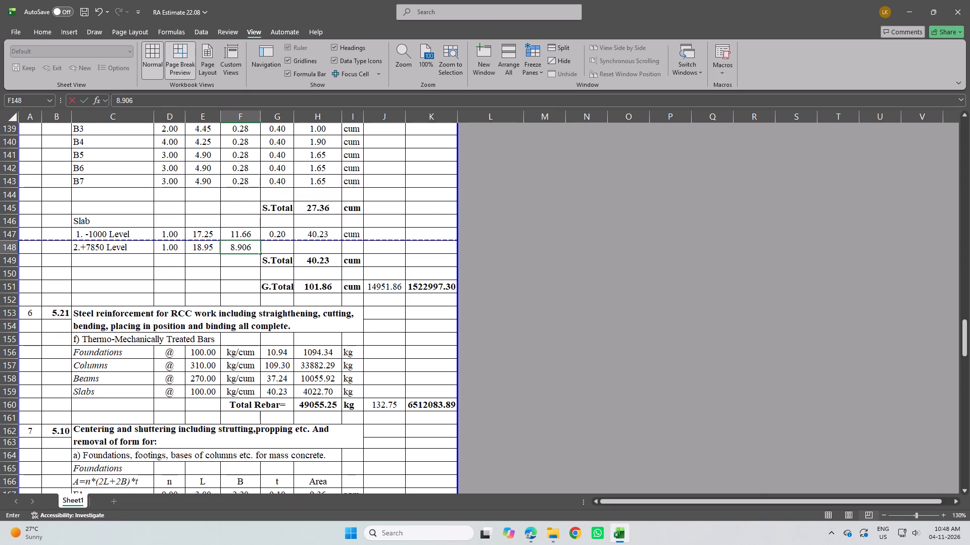
{"action": "key", "text": "Return"}
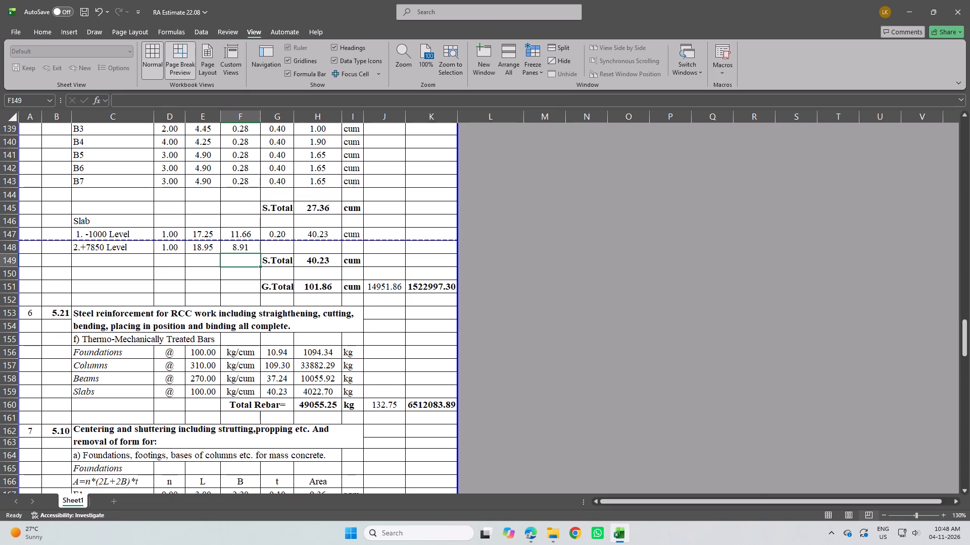
Examine the +7850 Level slab layout sheets and sections in the structural PDF for the thickness needed in G148.
{"action": "left_click", "coordinate": [278, 246]}
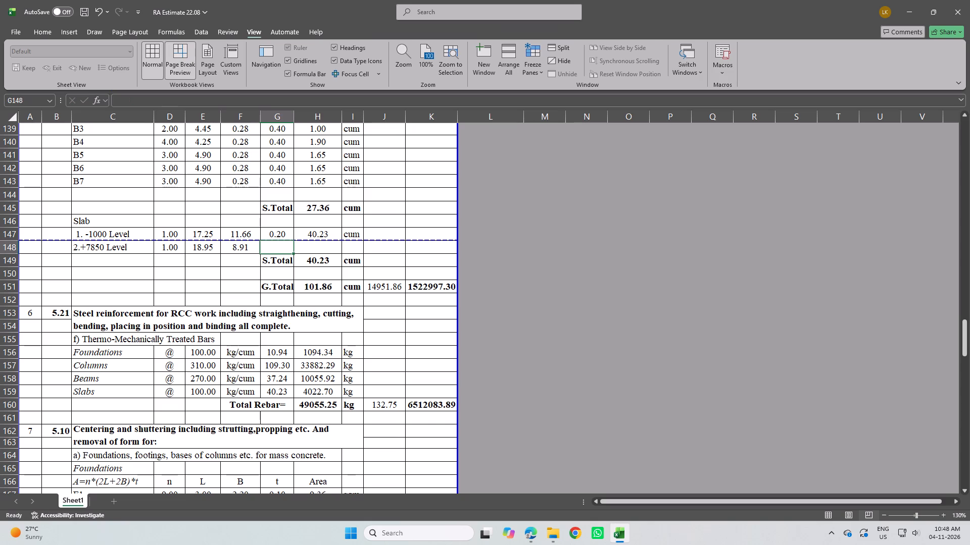
{"action": "left_click", "coordinate": [531, 539]}
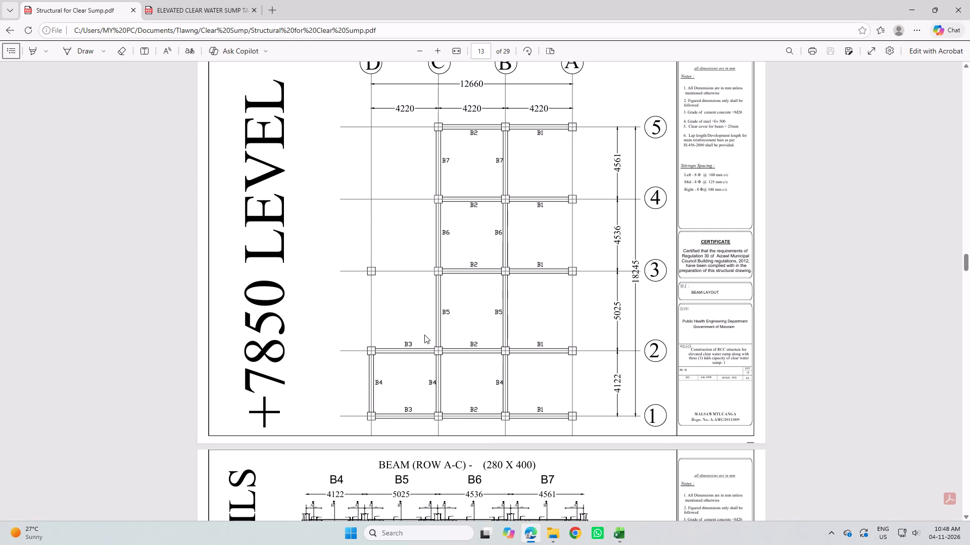
{"action": "scroll", "coordinate": [431, 337], "scroll_direction": "down", "scroll_amount": 20}
{"action": "scroll", "coordinate": [431, 337], "scroll_direction": "down", "scroll_amount": 20}
{"action": "scroll", "coordinate": [431, 337], "scroll_direction": "down", "scroll_amount": 3}
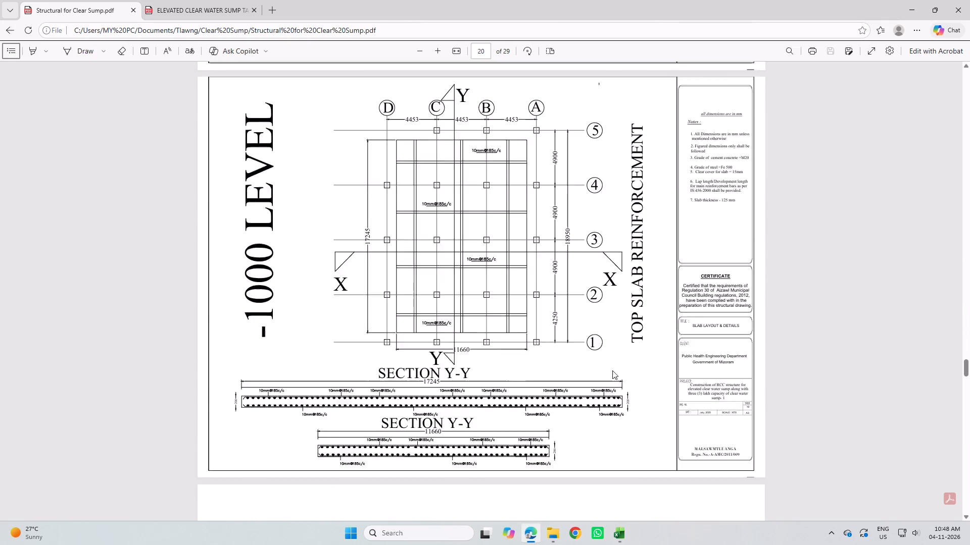
{"action": "scroll", "coordinate": [612, 370], "scroll_direction": "down", "scroll_amount": 17}
{"action": "scroll", "coordinate": [606, 368], "scroll_direction": "down", "scroll_amount": 4}
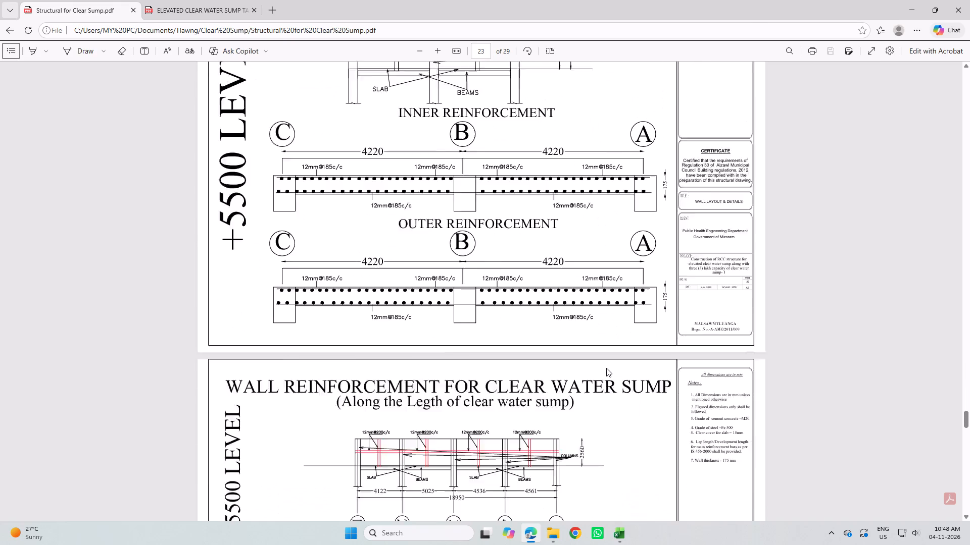
{"action": "scroll", "coordinate": [606, 368], "scroll_direction": "down", "scroll_amount": 13}
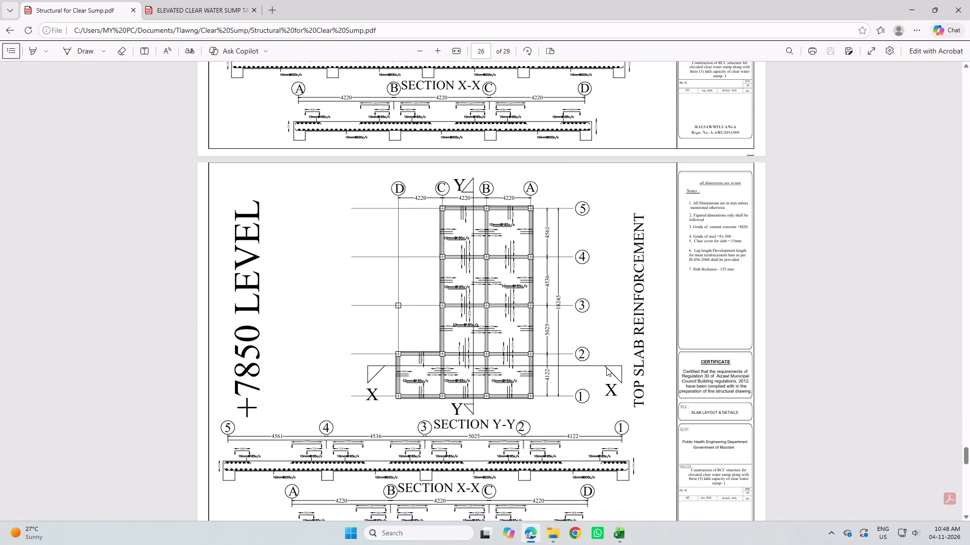
{"action": "scroll", "coordinate": [606, 367], "scroll_direction": "up", "scroll_amount": 4}
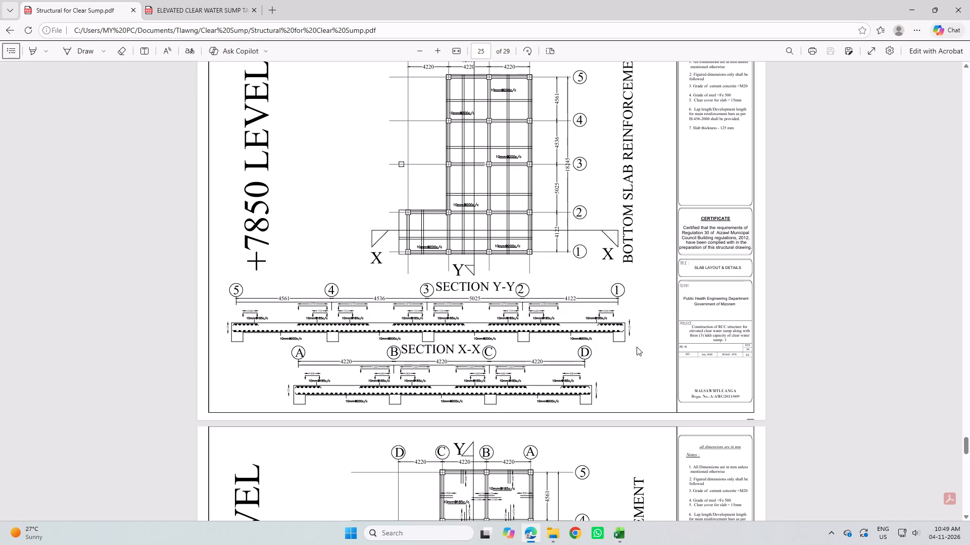
{"action": "scroll", "coordinate": [637, 347], "scroll_direction": "down", "scroll_amount": 5}
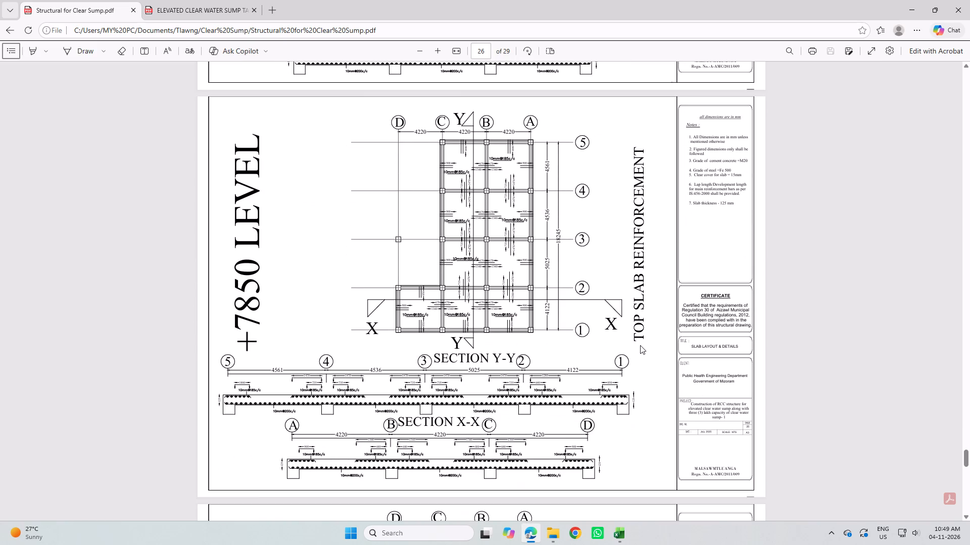
{"action": "scroll", "coordinate": [640, 345], "scroll_direction": "down", "scroll_amount": 8}
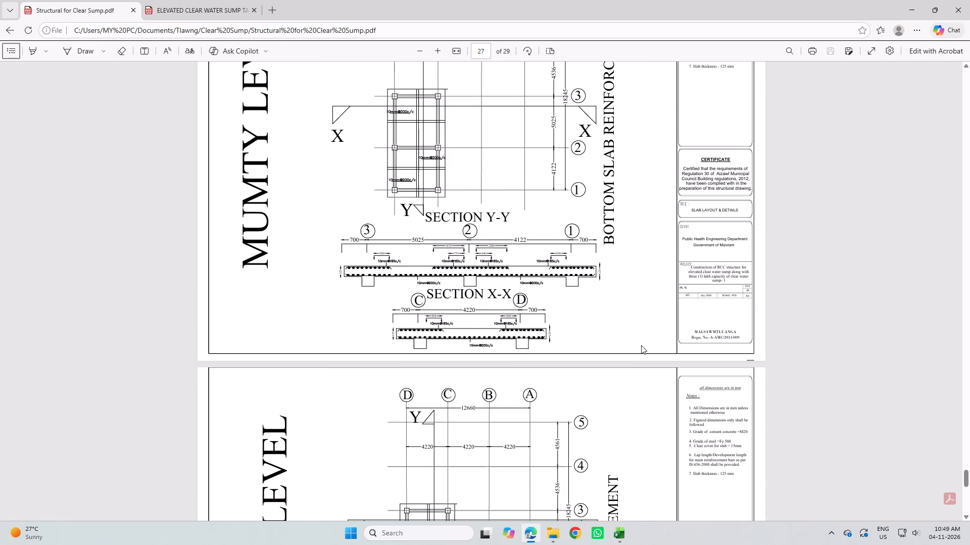
{"action": "double_click", "coordinate": [628, 297]}
{"action": "scroll", "coordinate": [628, 297], "scroll_direction": "up", "scroll_amount": 2}
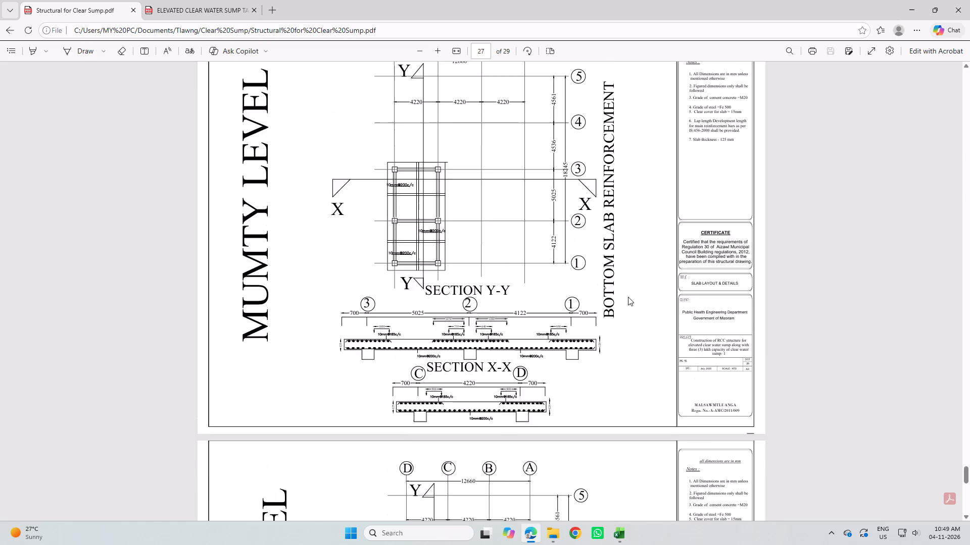
{"action": "scroll", "coordinate": [628, 297], "scroll_direction": "up", "scroll_amount": 1}
{"action": "double_click", "coordinate": [437, 51]}
{"action": "scroll", "coordinate": [531, 131], "scroll_direction": "up", "scroll_amount": 2}
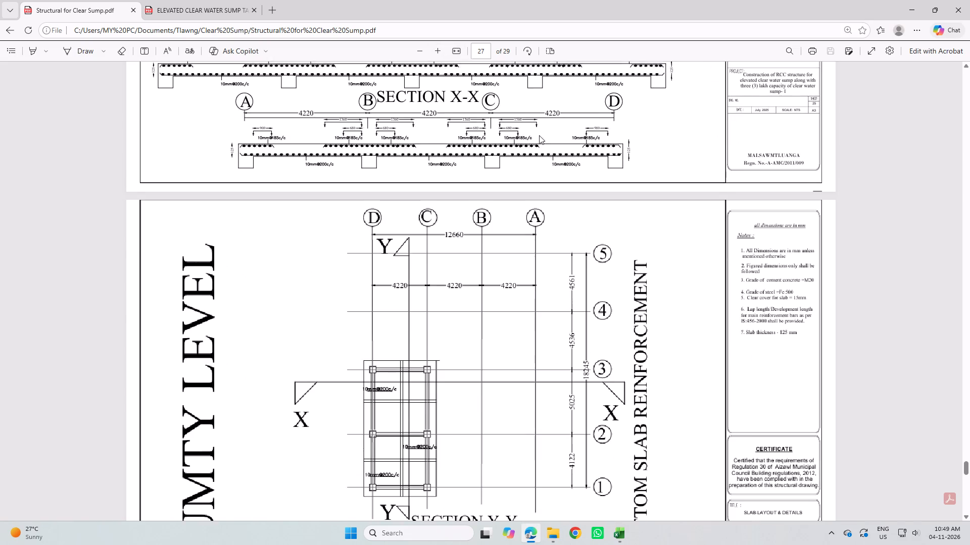
{"action": "scroll", "coordinate": [539, 135], "scroll_direction": "up", "scroll_amount": 2}
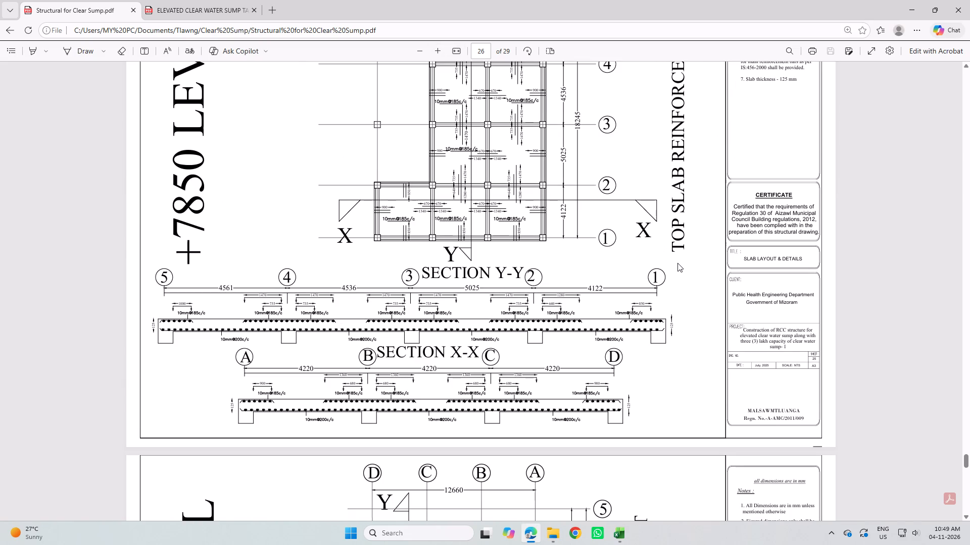
{"action": "scroll", "coordinate": [677, 263], "scroll_direction": "up", "scroll_amount": 5}
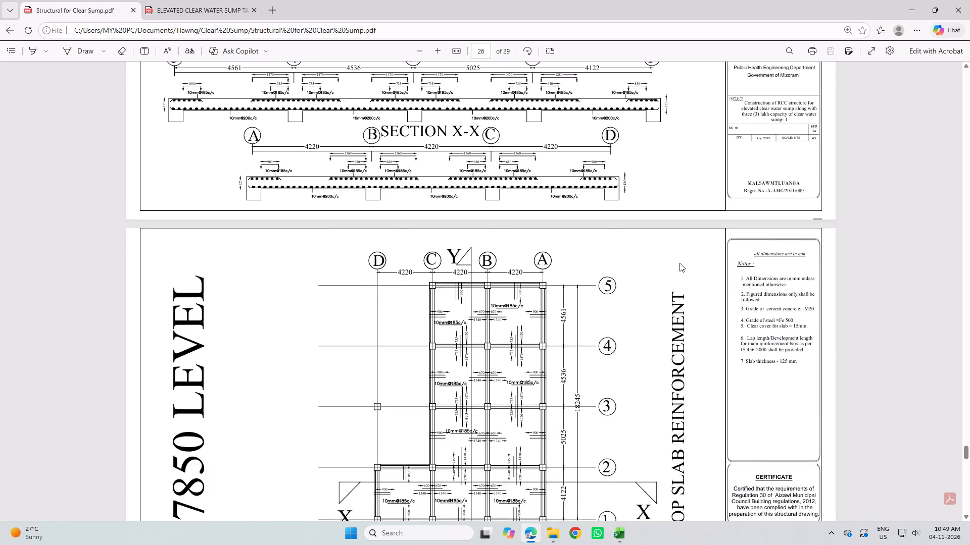
{"action": "scroll", "coordinate": [680, 263], "scroll_direction": "up", "scroll_amount": 4}
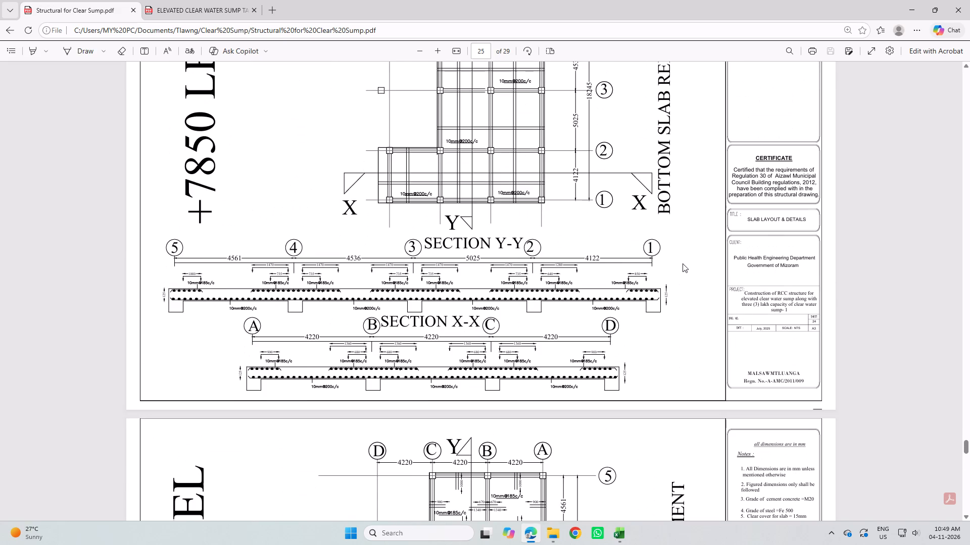
{"action": "scroll", "coordinate": [683, 263], "scroll_direction": "up", "scroll_amount": 5}
Check the side elevation in the elevated clear water sump PDF and return to the estimate workbook.
{"action": "left_click", "coordinate": [146, 19]}
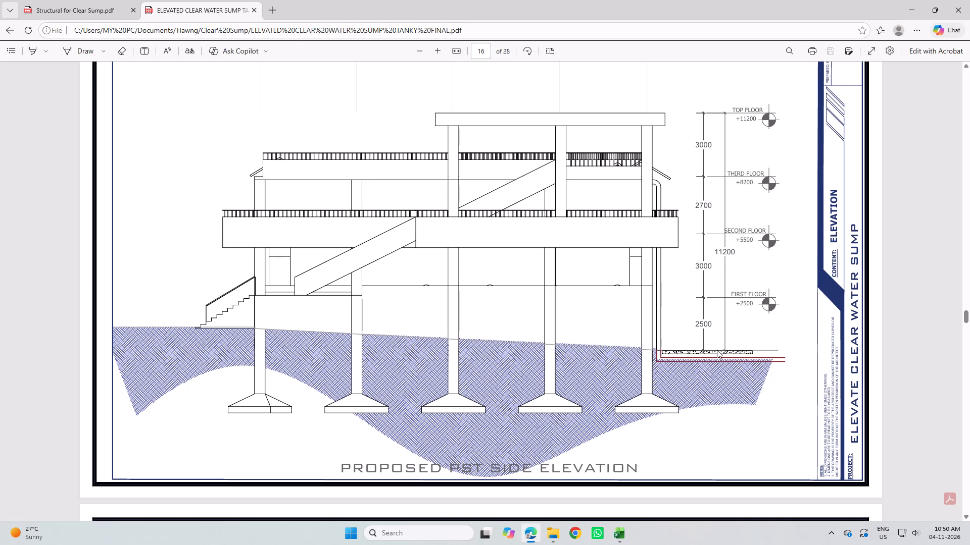
{"action": "left_click", "coordinate": [81, 6]}
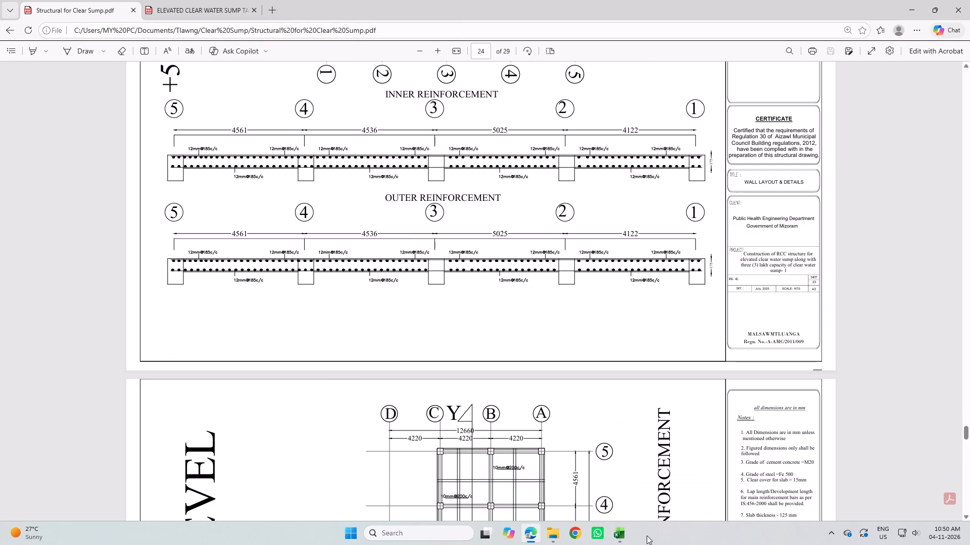
{"action": "left_click", "coordinate": [621, 540]}
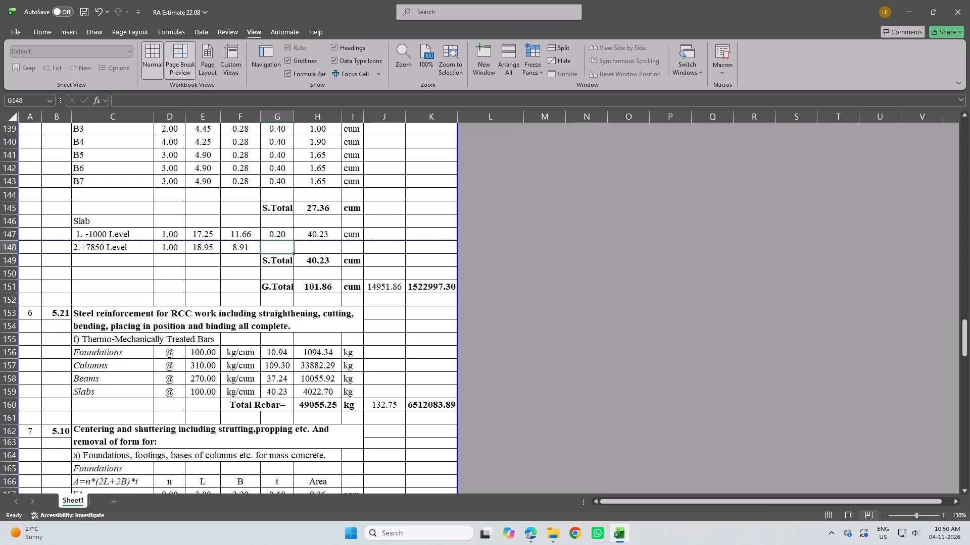
Replace the +7850 Level slab length in E148 with the formula =18.95+1.65+1.55.
{"action": "left_click", "coordinate": [203, 251]}
{"action": "double_click", "coordinate": [206, 248]}
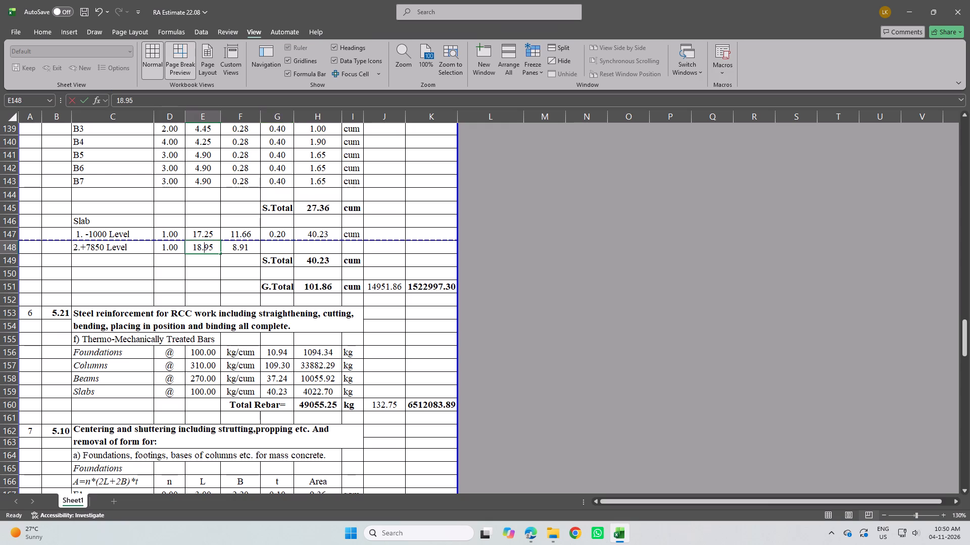
{"action": "left_click_drag", "start_coordinate": [212, 249], "coordinate": [194, 252]}
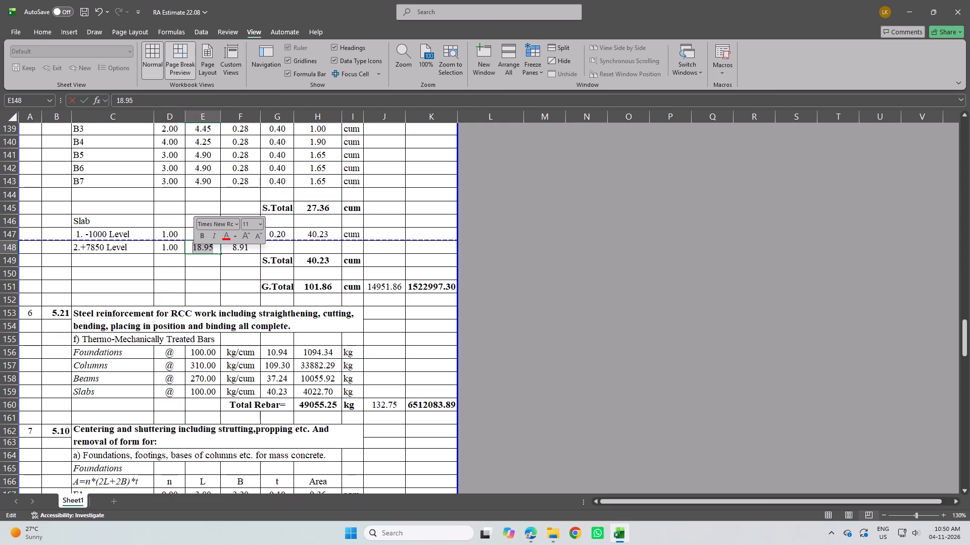
{"action": "key", "text": "equal"}
{"action": "key", "text": "1"}
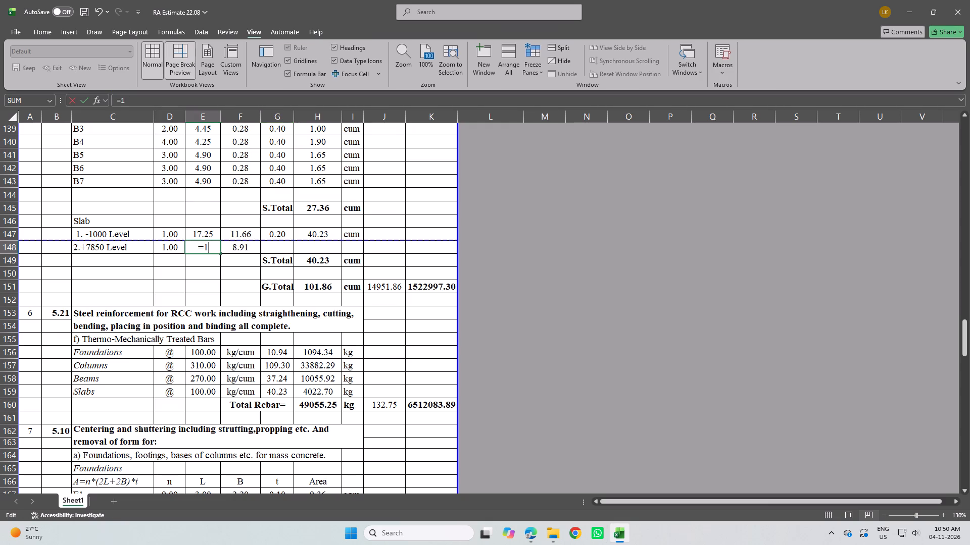
{"action": "key", "text": "8"}
{"action": "type", "text": ".95"}
{"action": "key", "text": "plus"}
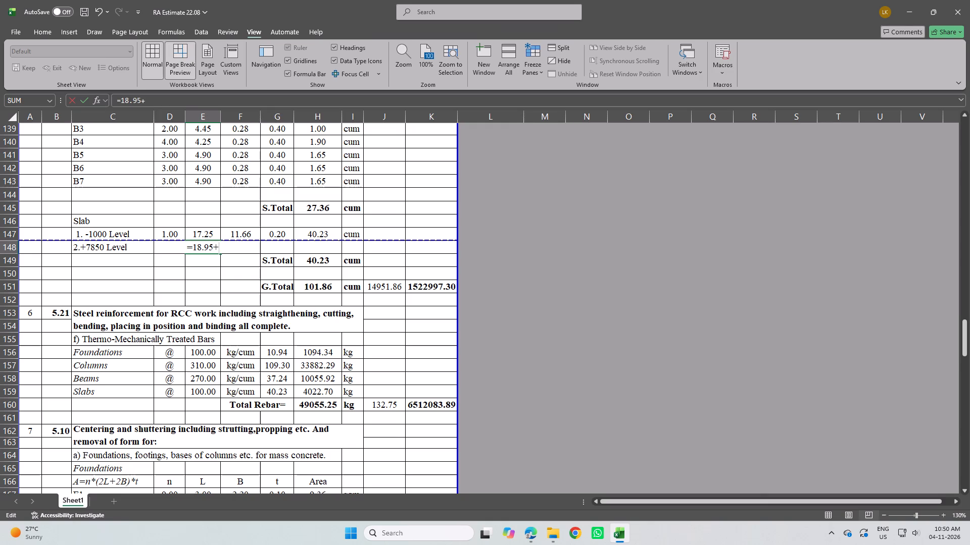
{"action": "type", "text": "1.65+"}
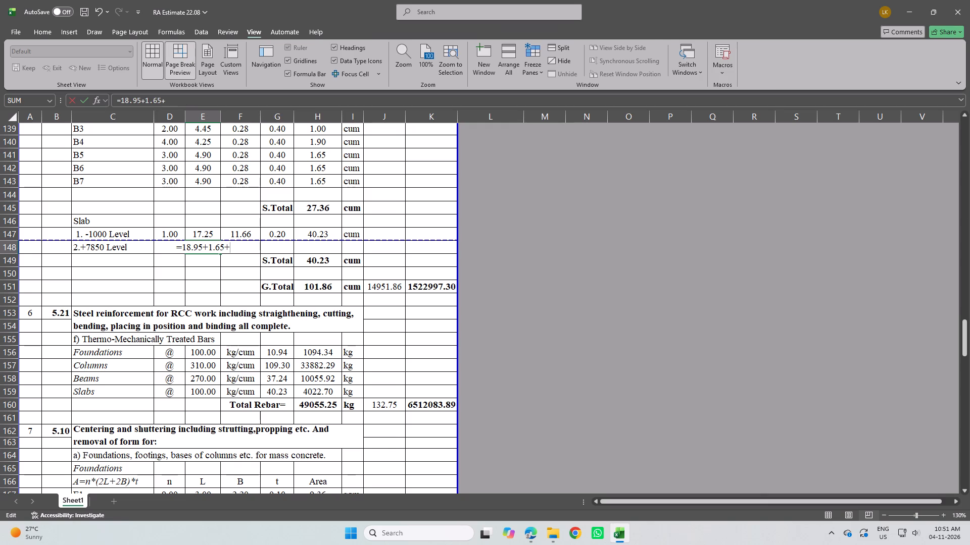
{"action": "type", "text": "1.55"}
{"action": "key", "text": "Return"}
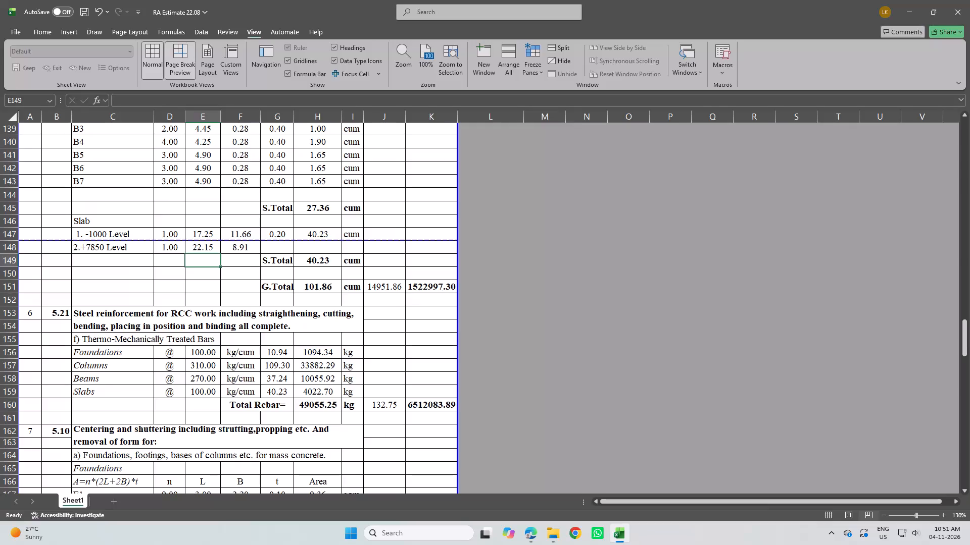
Replace the +7850 Level slab width in F148 with the formula =4.453*2+1.553+1.750.
{"action": "left_click", "coordinate": [236, 249]}
{"action": "left_click", "coordinate": [245, 248]}
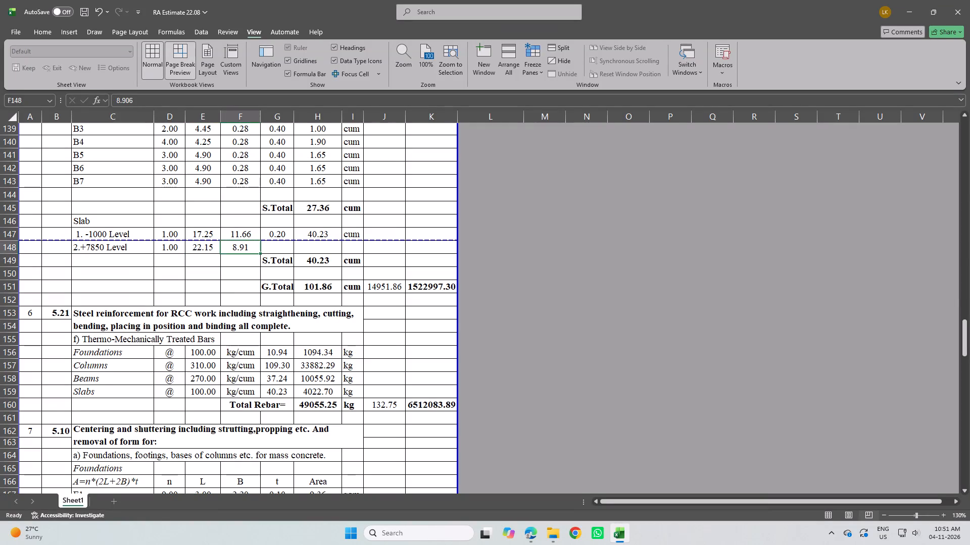
{"action": "double_click", "coordinate": [253, 248]}
{"action": "key", "text": "BackSpace"}
{"action": "key", "text": "BackSpace"}
{"action": "key", "text": "BackSpace"}
{"action": "key", "text": "BackSpace"}
{"action": "key", "text": "BackSpace"}
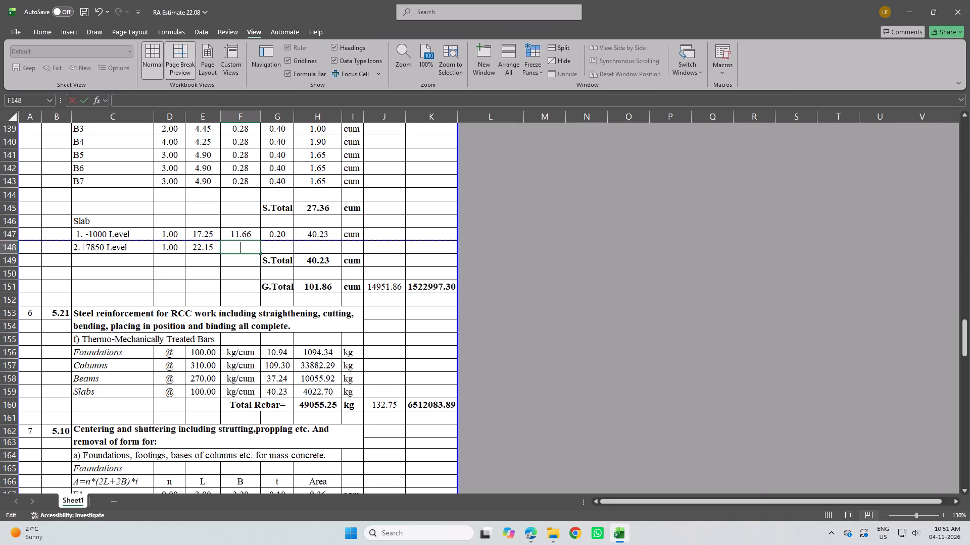
{"action": "key", "text": "equal"}
{"action": "type", "text": "4.453*2"}
{"action": "key", "text": "plus"}
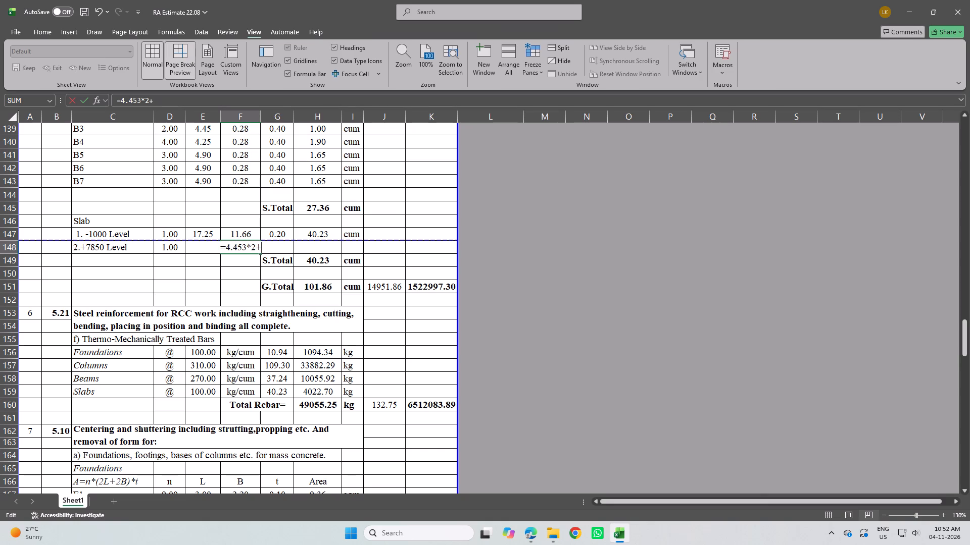
{"action": "type", "text": "1.553+1.7"}
{"action": "type", "text": "50"}
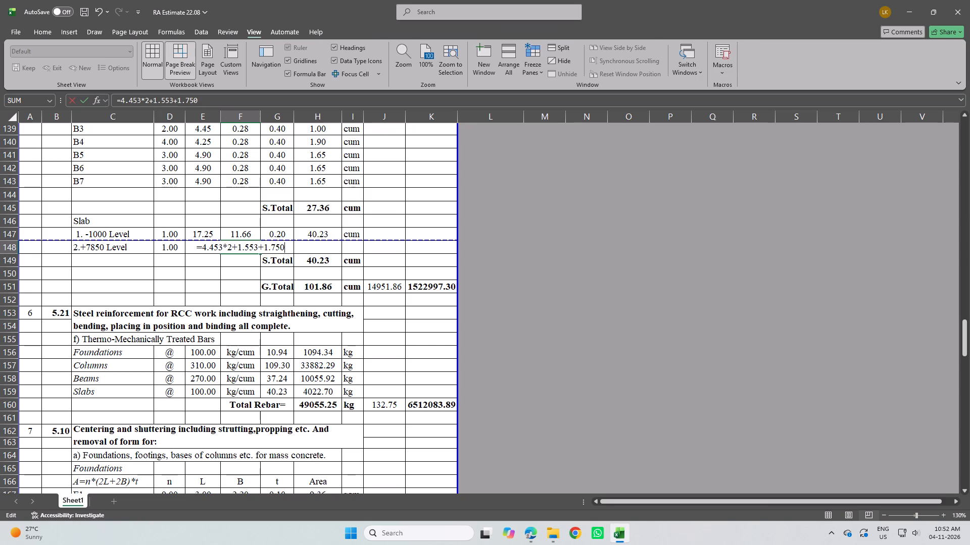
{"action": "key", "text": "Return"}
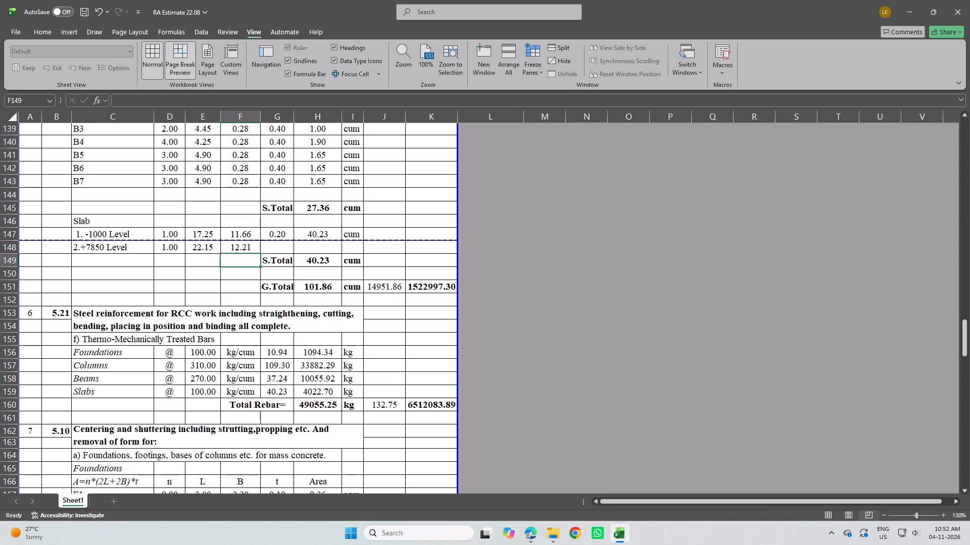
Enter a thickness of 0.125 for the +7850 Level slab in G148.
{"action": "left_click", "coordinate": [286, 250]}
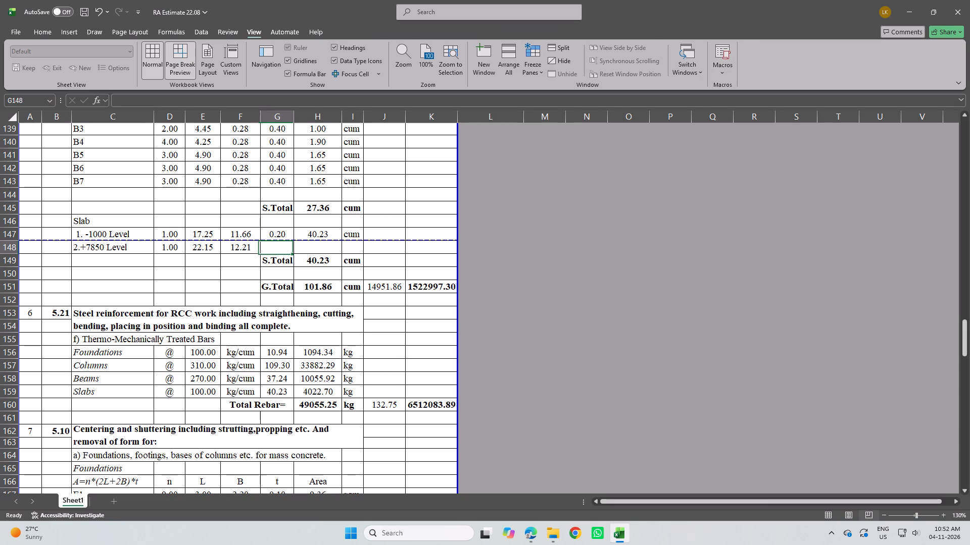
{"action": "type", "text": "0.125"}
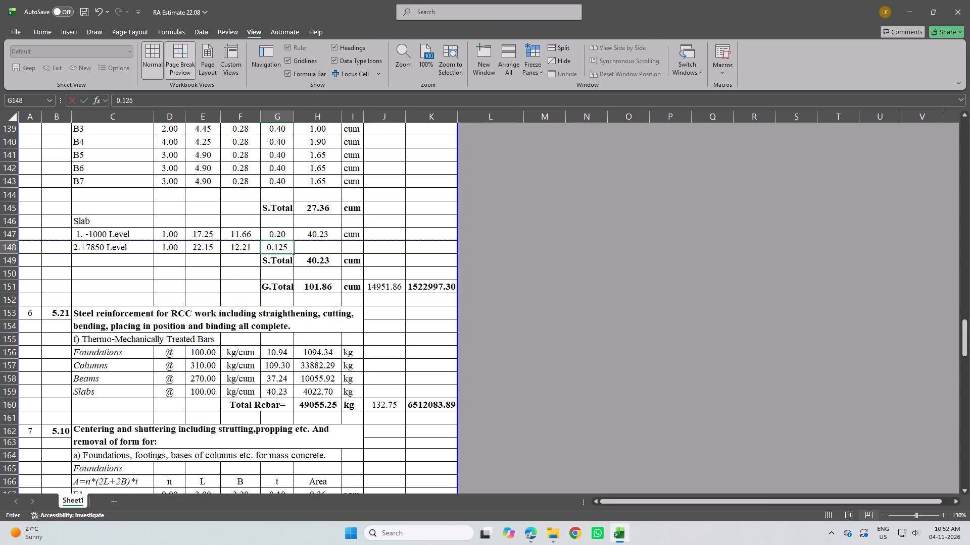
{"action": "key", "text": "Return"}
Fill the volume formula and cum unit from H147:I147 down to the +7850 Level slab in row 148.
{"action": "left_click", "coordinate": [324, 245]}
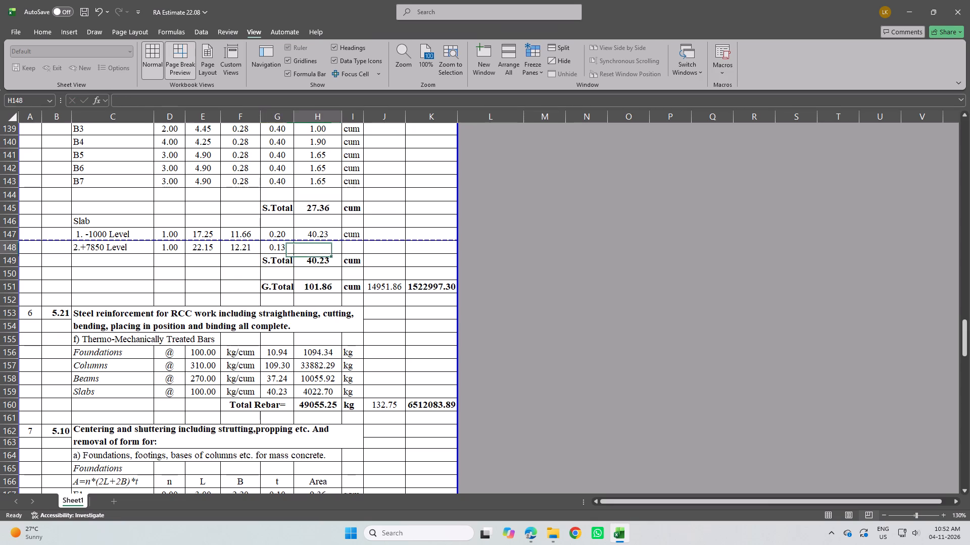
{"action": "left_click", "coordinate": [322, 234]}
{"action": "left_click_drag", "start_coordinate": [319, 237], "coordinate": [358, 233]}
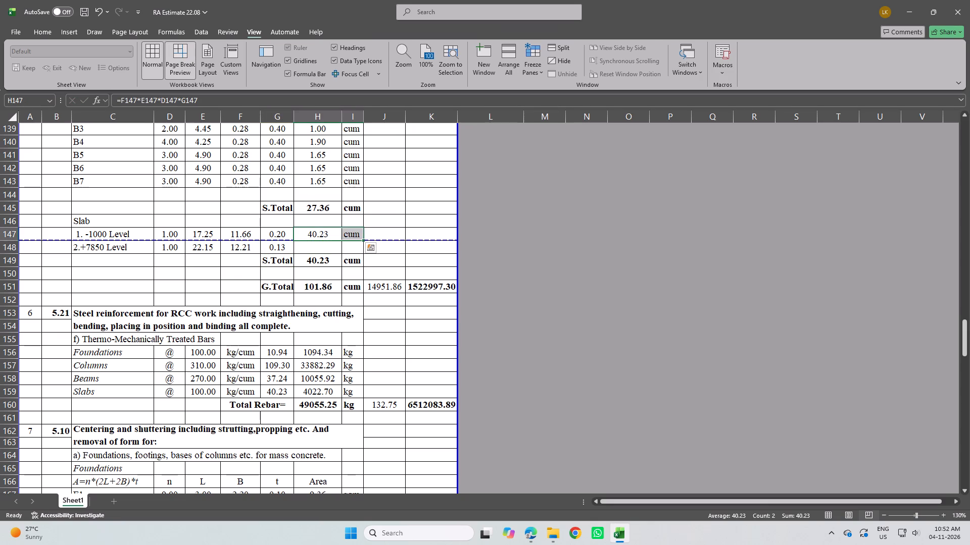
{"action": "left_click_drag", "start_coordinate": [365, 239], "coordinate": [367, 252]}
{"action": "left_click", "coordinate": [480, 254]}
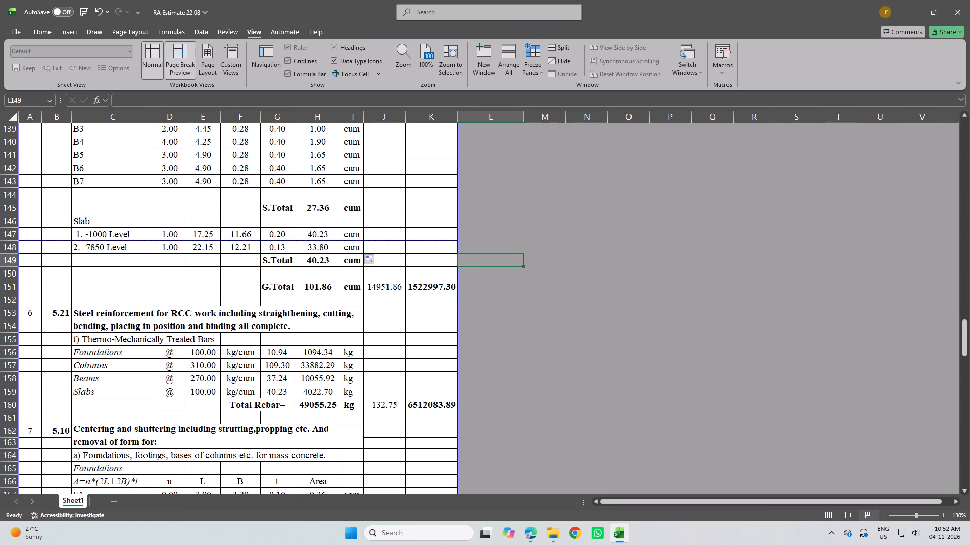